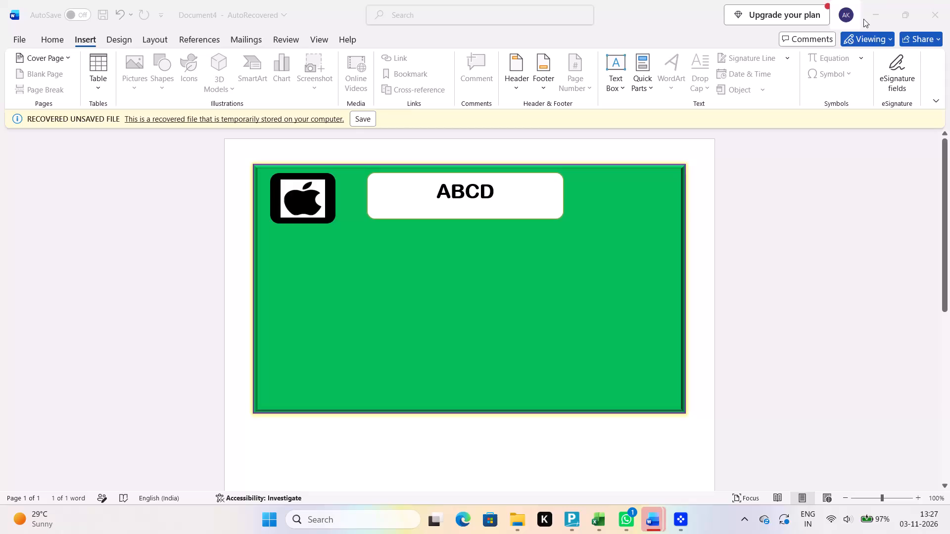
Close the recovered Word document without saving its changes.
{"action": "left_click", "coordinate": [942, 15]}
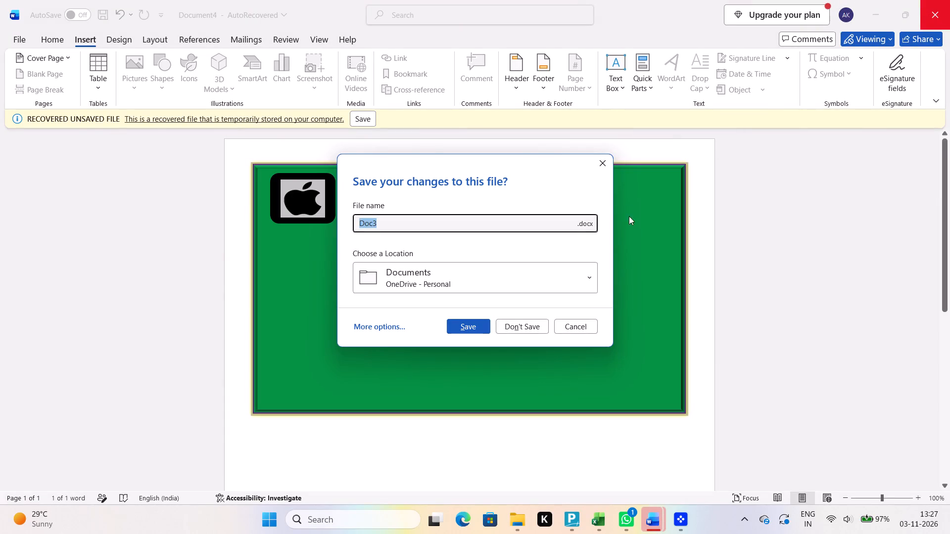
{"action": "left_click", "coordinate": [525, 330]}
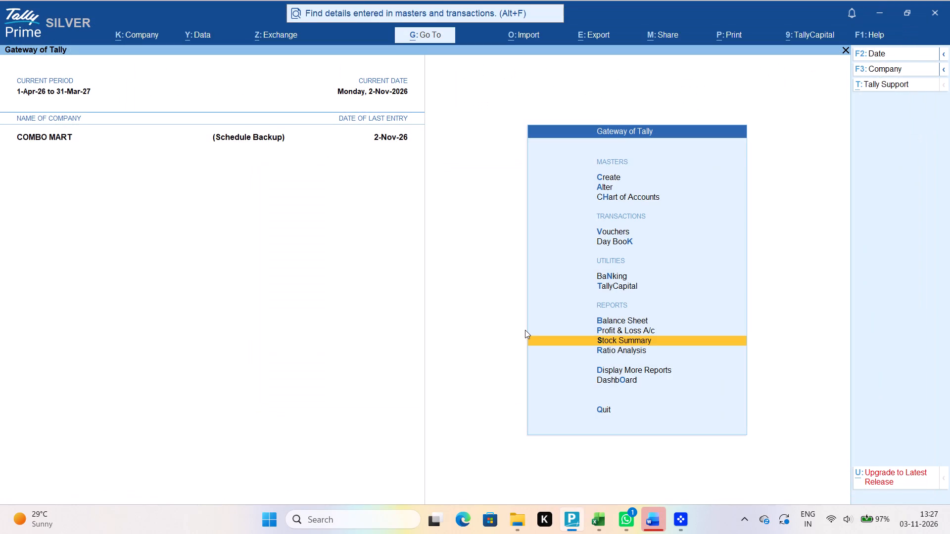
Minimize the TallyPrime window to reach the desktop.
{"action": "left_click", "coordinate": [884, 2]}
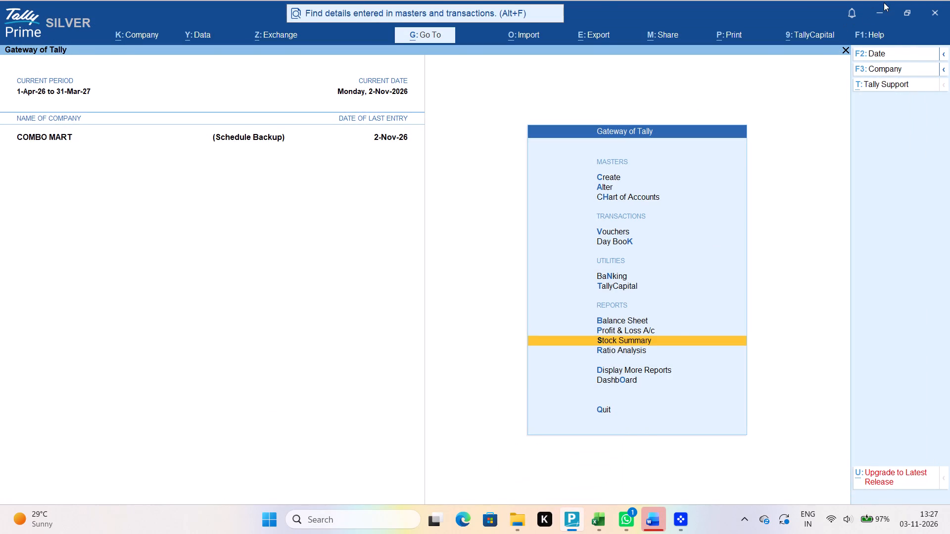
{"action": "left_click", "coordinate": [878, 11]}
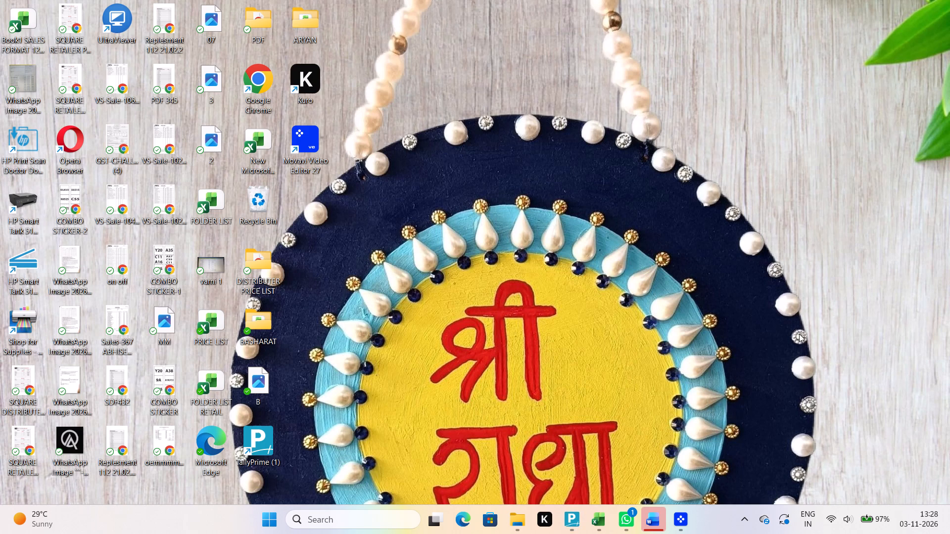
Search Windows for "CH" and open Google Chrome.
{"action": "left_click", "coordinate": [396, 521]}
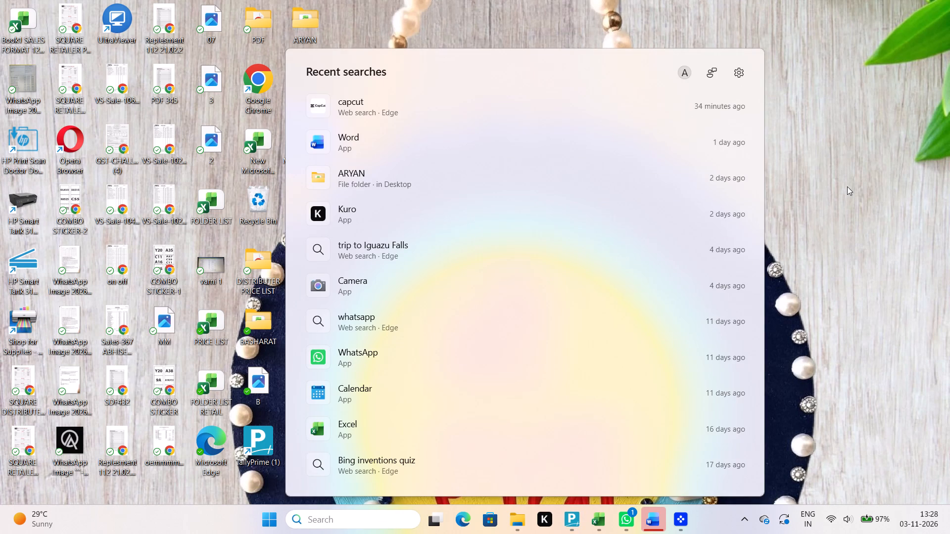
{"action": "left_click_drag", "start_coordinate": [850, 185], "coordinate": [856, 183]}
{"action": "left_click", "coordinate": [313, 523]}
{"action": "type", "text": "CH"}
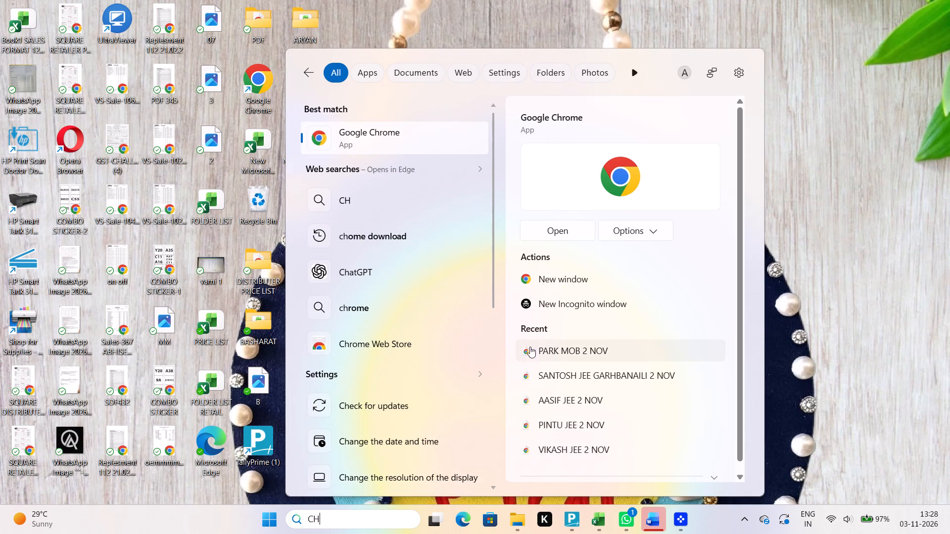
{"action": "double_click", "coordinate": [350, 140]}
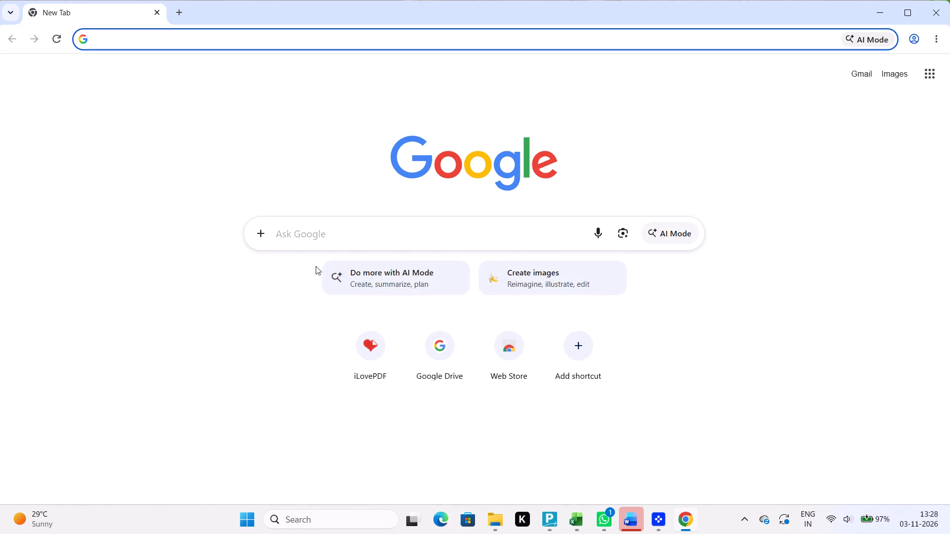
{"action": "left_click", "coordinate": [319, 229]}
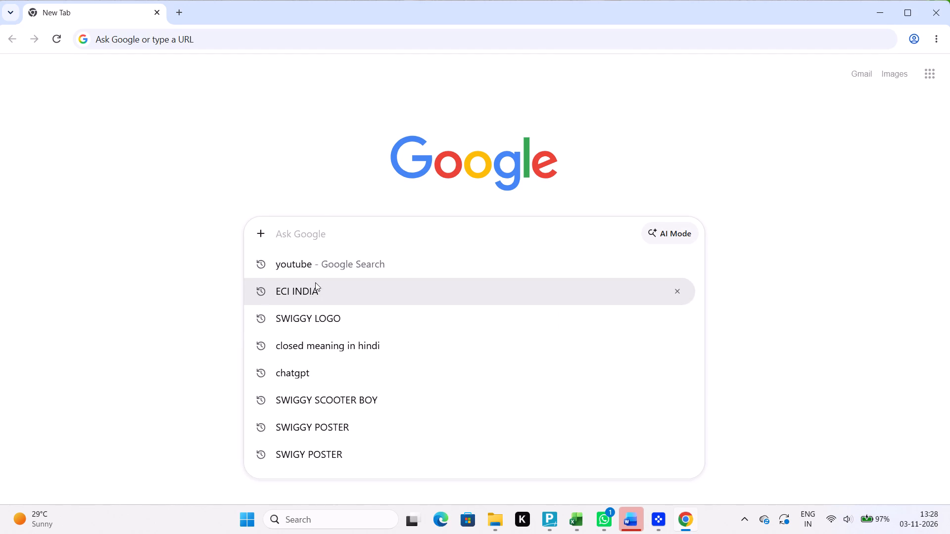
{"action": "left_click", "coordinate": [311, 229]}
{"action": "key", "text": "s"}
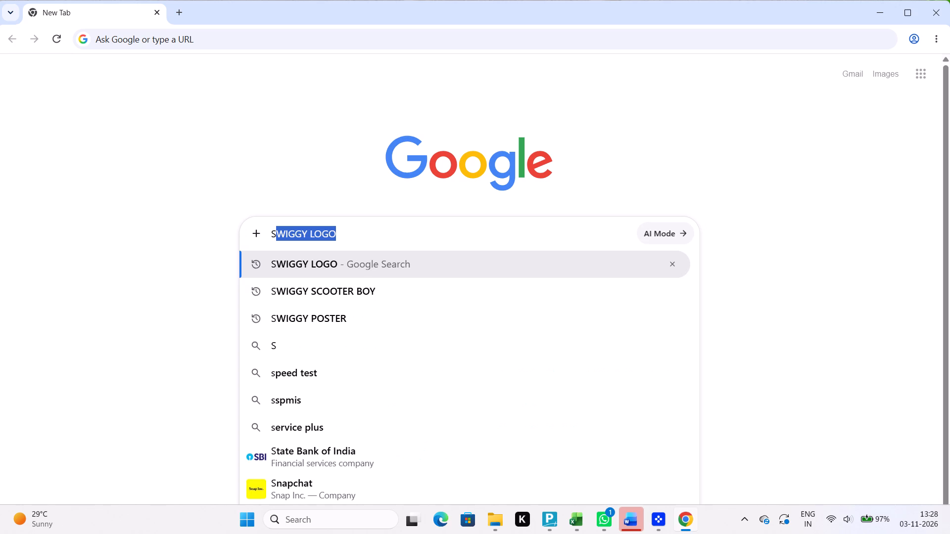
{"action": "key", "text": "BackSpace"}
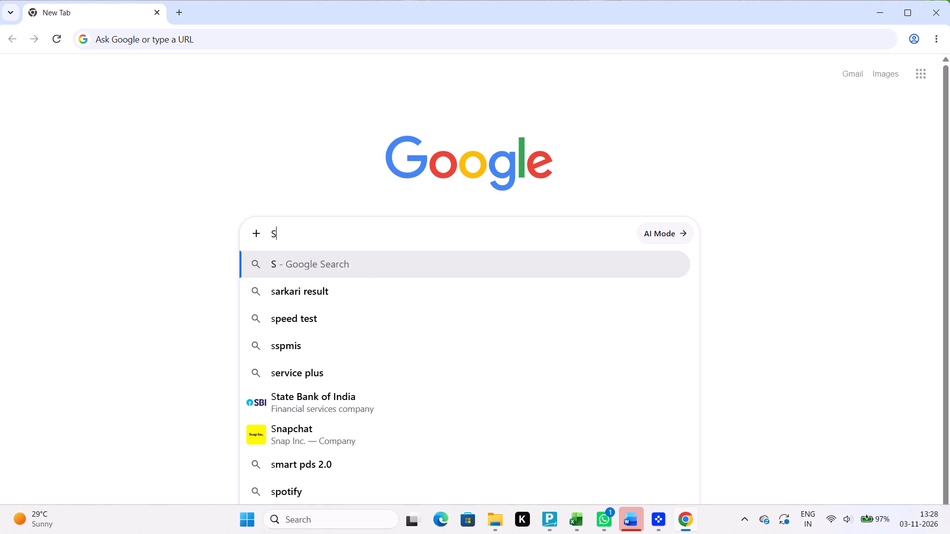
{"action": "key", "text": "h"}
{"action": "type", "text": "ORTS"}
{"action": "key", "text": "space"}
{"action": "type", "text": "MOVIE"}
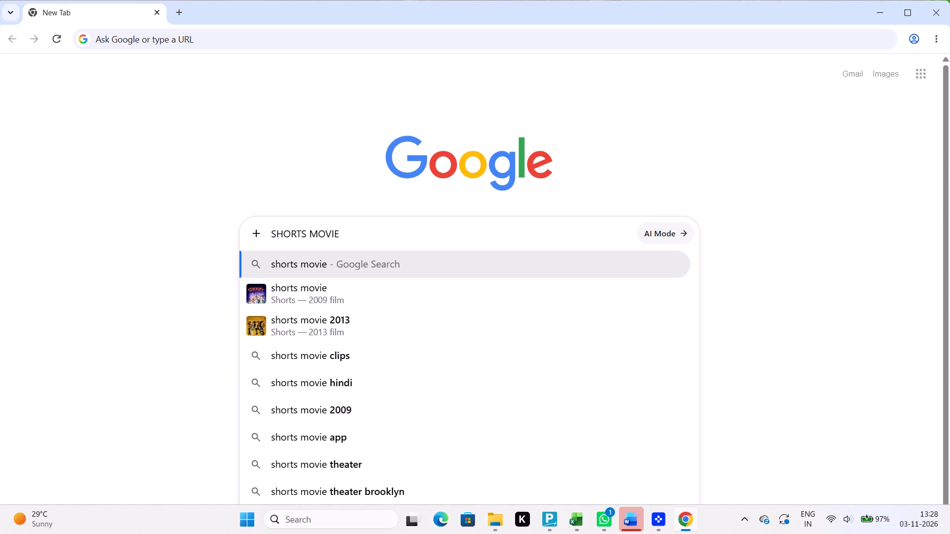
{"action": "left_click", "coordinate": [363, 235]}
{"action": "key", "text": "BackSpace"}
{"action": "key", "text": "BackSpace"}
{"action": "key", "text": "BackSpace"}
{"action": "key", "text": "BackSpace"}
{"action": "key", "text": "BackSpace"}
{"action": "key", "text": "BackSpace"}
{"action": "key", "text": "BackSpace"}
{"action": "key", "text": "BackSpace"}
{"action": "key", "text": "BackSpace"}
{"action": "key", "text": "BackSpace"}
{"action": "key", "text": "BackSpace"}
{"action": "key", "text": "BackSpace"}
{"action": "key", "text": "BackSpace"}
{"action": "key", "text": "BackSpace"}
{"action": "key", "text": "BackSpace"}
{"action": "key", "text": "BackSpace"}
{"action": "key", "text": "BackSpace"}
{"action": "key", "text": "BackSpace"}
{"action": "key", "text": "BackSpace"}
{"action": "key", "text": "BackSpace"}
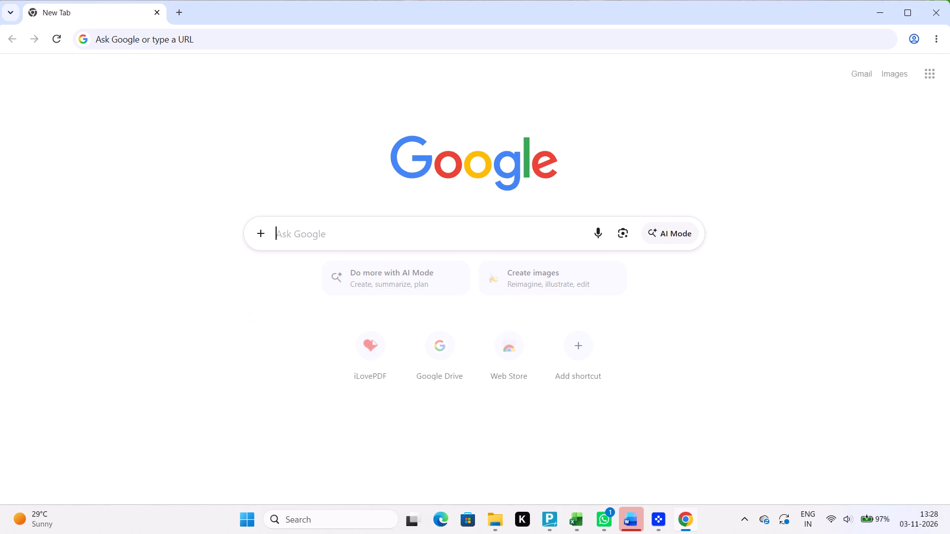
Search Google for youtube and open the YouTube website.
{"action": "type", "text": "YOU"}
{"action": "left_click", "coordinate": [323, 271]}
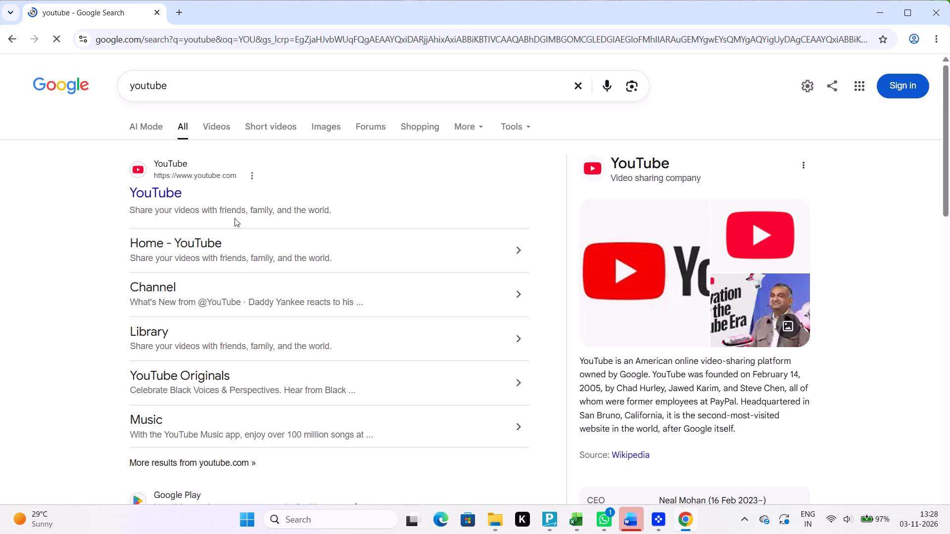
{"action": "left_click", "coordinate": [160, 194]}
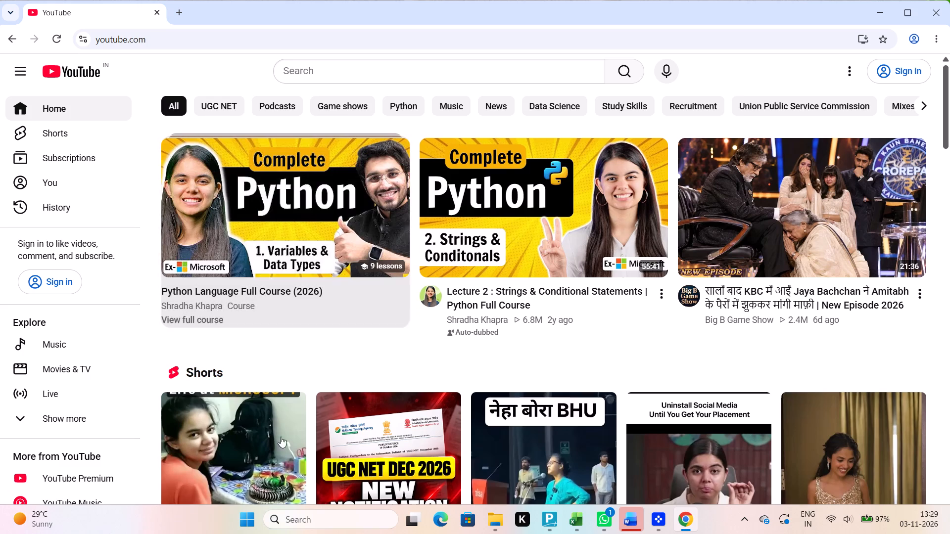
Search YouTube for "SHORTS MOVIE".
{"action": "scroll", "coordinate": [323, 381], "scroll_direction": "down", "scroll_amount": 4}
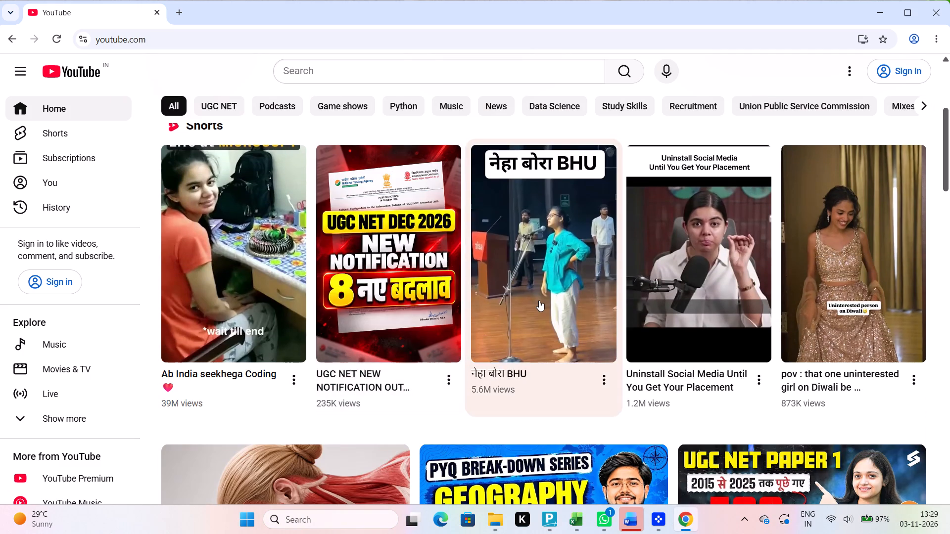
{"action": "scroll", "coordinate": [539, 300], "scroll_direction": "down", "scroll_amount": 7}
{"action": "scroll", "coordinate": [539, 300], "scroll_direction": "up", "scroll_amount": 5}
{"action": "left_click", "coordinate": [394, 69]}
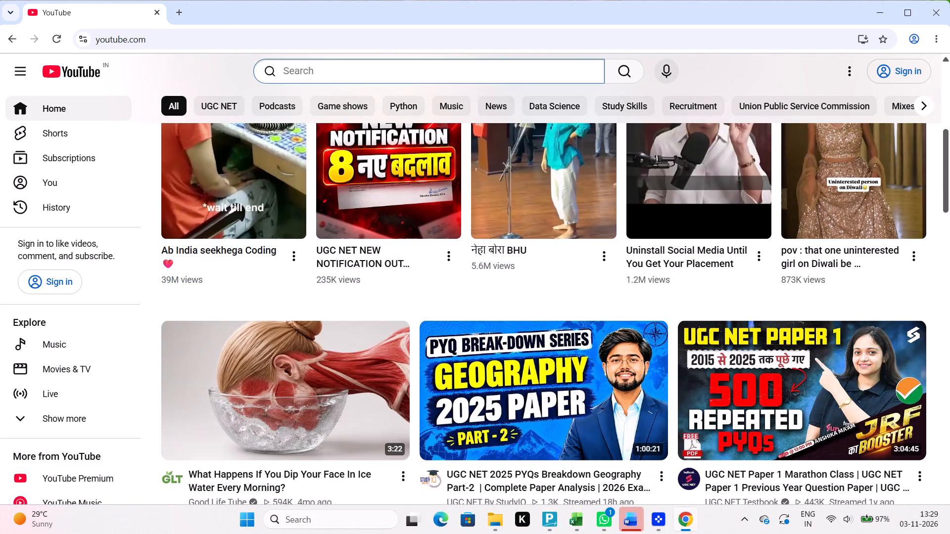
{"action": "type", "text": "SHORTS"}
{"action": "key", "text": "space"}
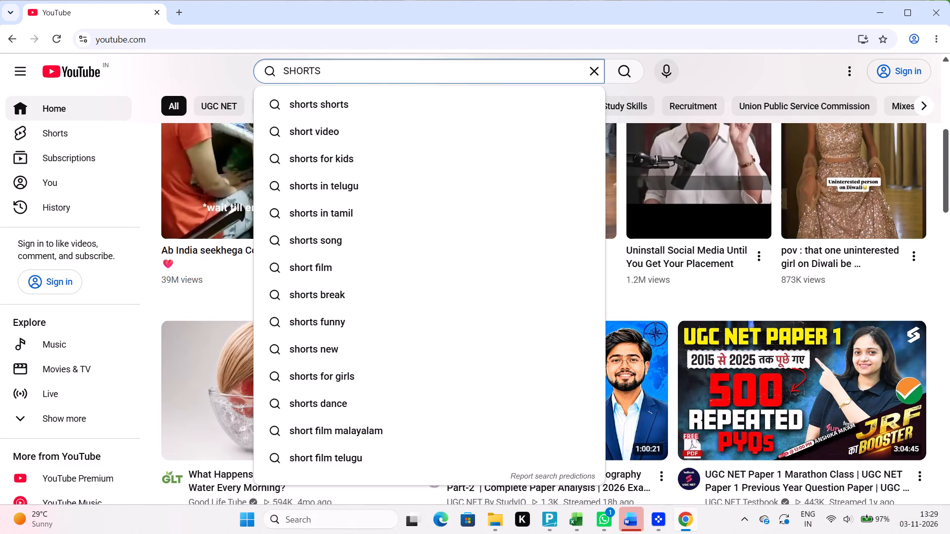
{"action": "type", "text": "MOVIE"}
{"action": "key", "text": "Return"}
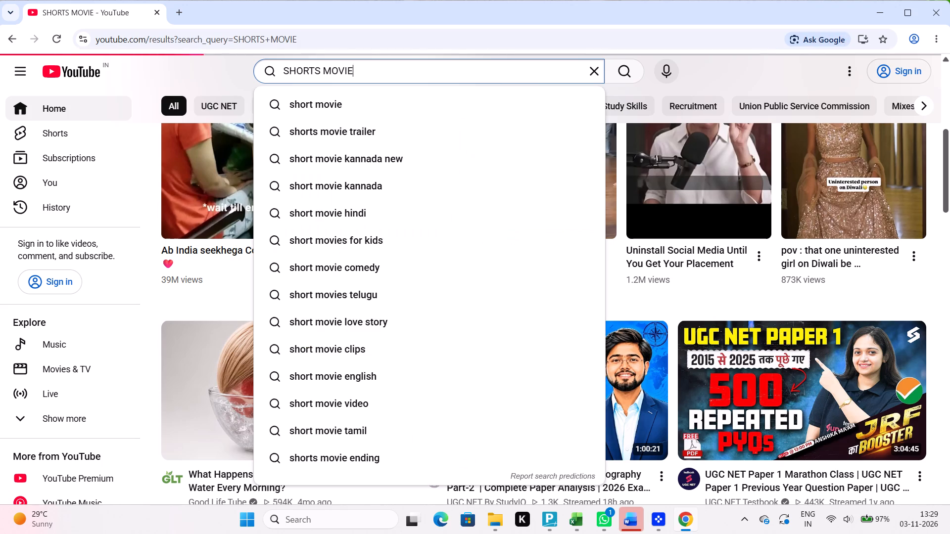
Look through the SHORTS MOVIE results and open the short "The Mermaid | Horror Short Film" in a new browser tab.
{"action": "scroll", "coordinate": [345, 270], "scroll_direction": "down", "scroll_amount": 3}
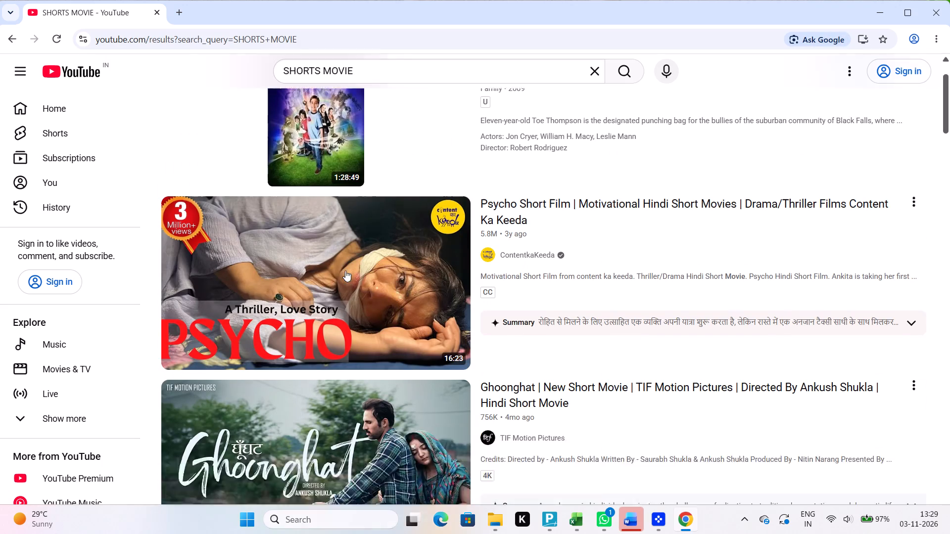
{"action": "scroll", "coordinate": [345, 266], "scroll_direction": "down", "scroll_amount": 4}
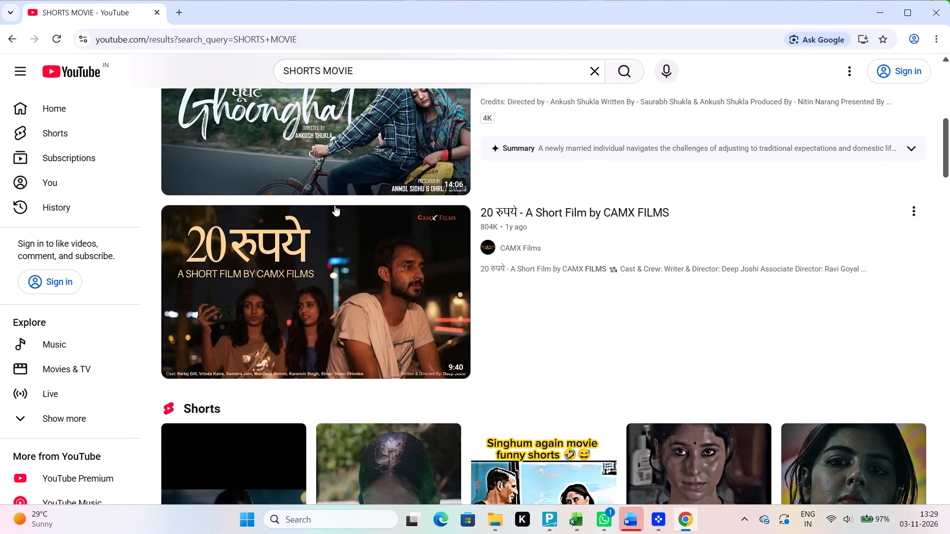
{"action": "scroll", "coordinate": [334, 205], "scroll_direction": "down", "scroll_amount": 5}
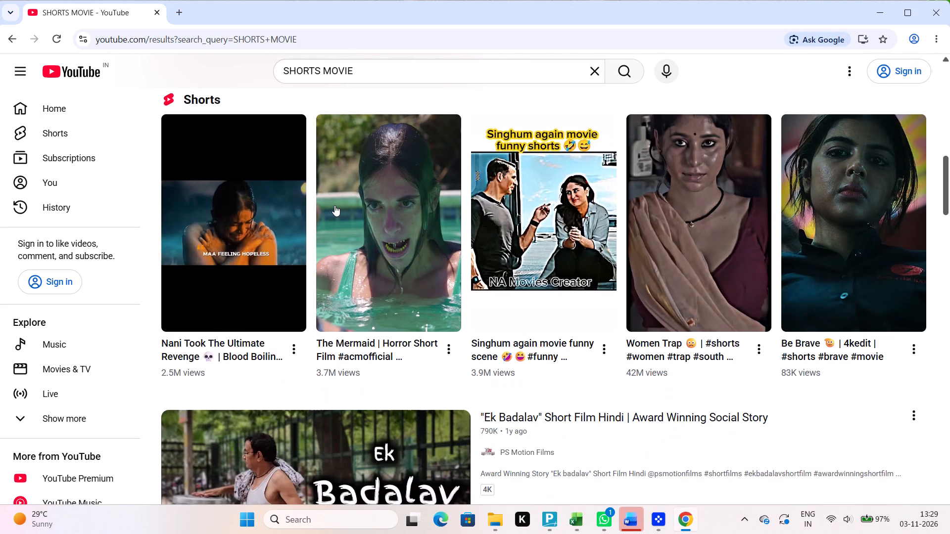
{"action": "scroll", "coordinate": [334, 205], "scroll_direction": "down", "scroll_amount": 4}
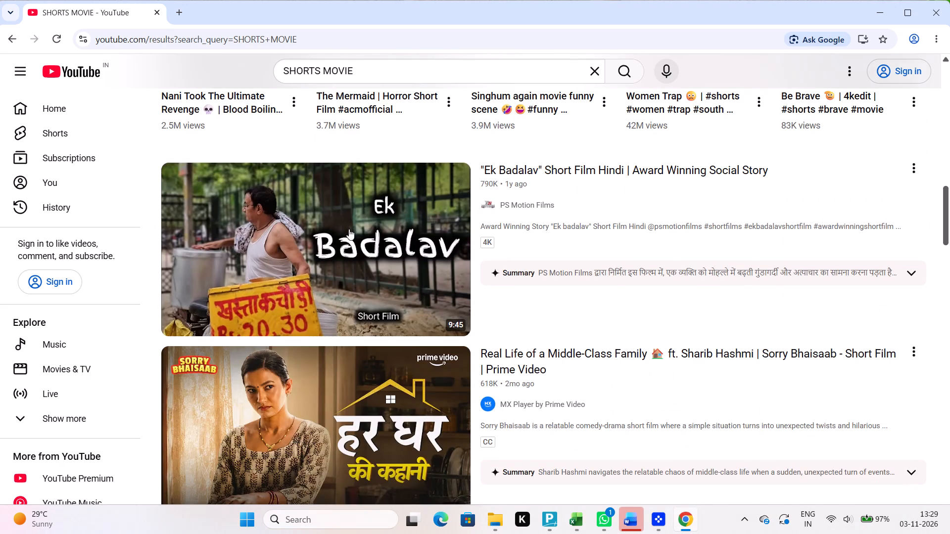
{"action": "scroll", "coordinate": [349, 230], "scroll_direction": "down", "scroll_amount": 3}
{"action": "scroll", "coordinate": [349, 230], "scroll_direction": "up", "scroll_amount": 9}
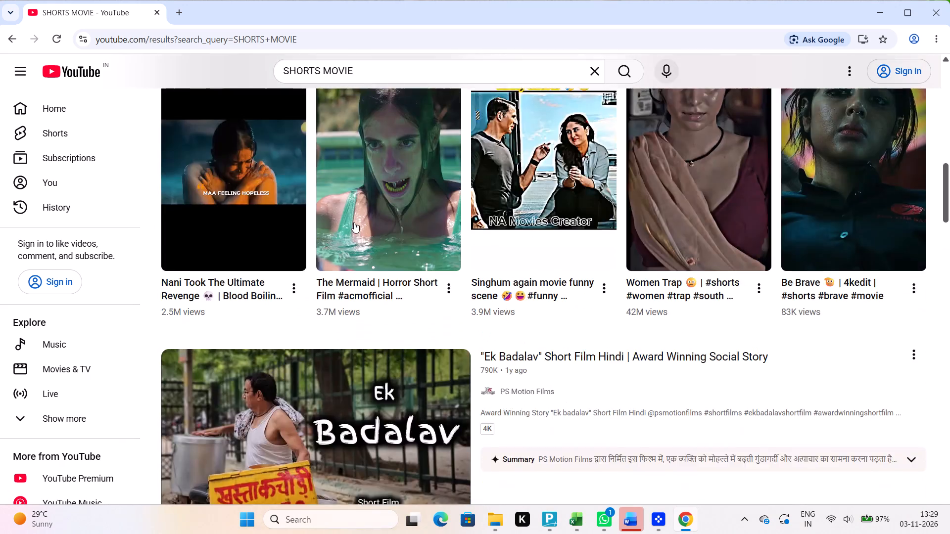
{"action": "middle_click", "coordinate": [354, 222]}
Rerun the SHORTS MOVIE search and look through the refreshed videos and shorts.
{"action": "scroll", "coordinate": [354, 222], "scroll_direction": "up", "scroll_amount": 12}
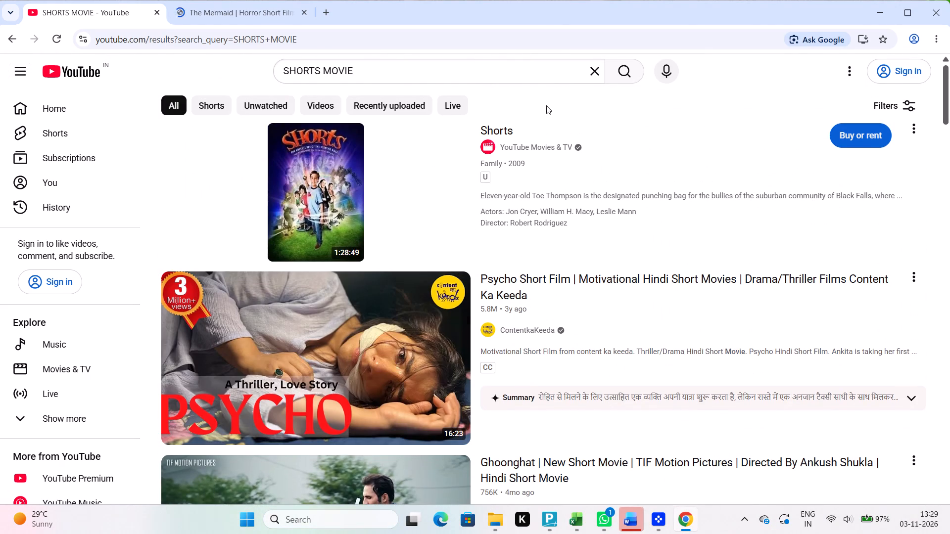
{"action": "left_click", "coordinate": [613, 68]}
{"action": "left_click", "coordinate": [592, 68]}
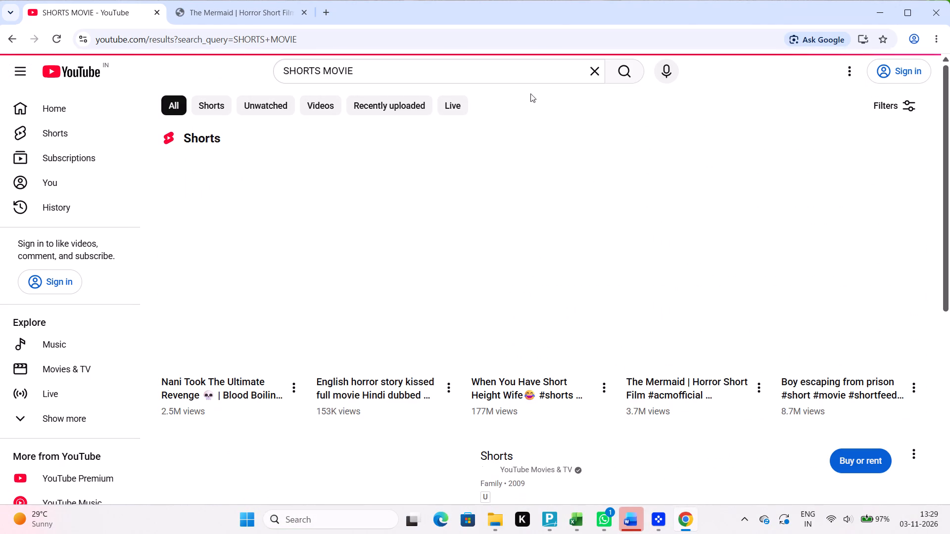
{"action": "scroll", "coordinate": [403, 238], "scroll_direction": "up", "scroll_amount": 5}
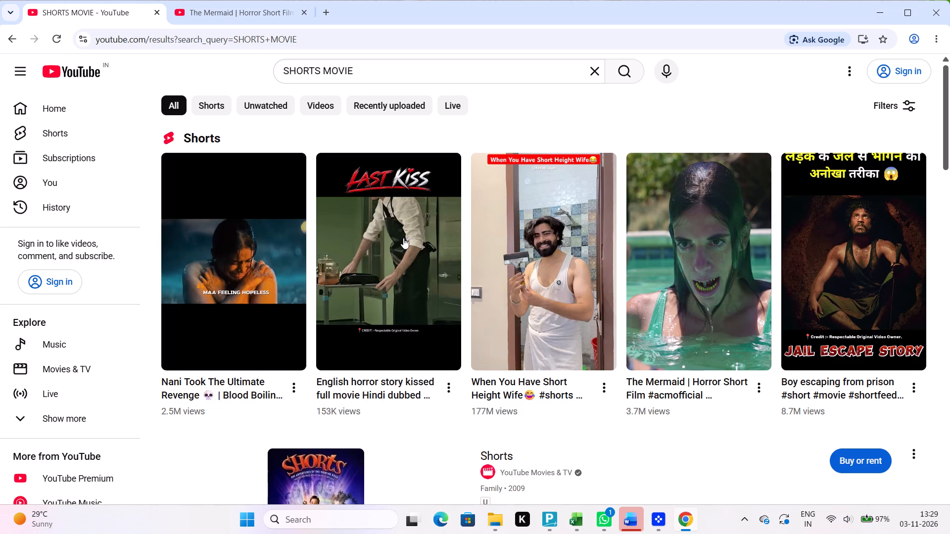
{"action": "scroll", "coordinate": [403, 236], "scroll_direction": "down", "scroll_amount": 13}
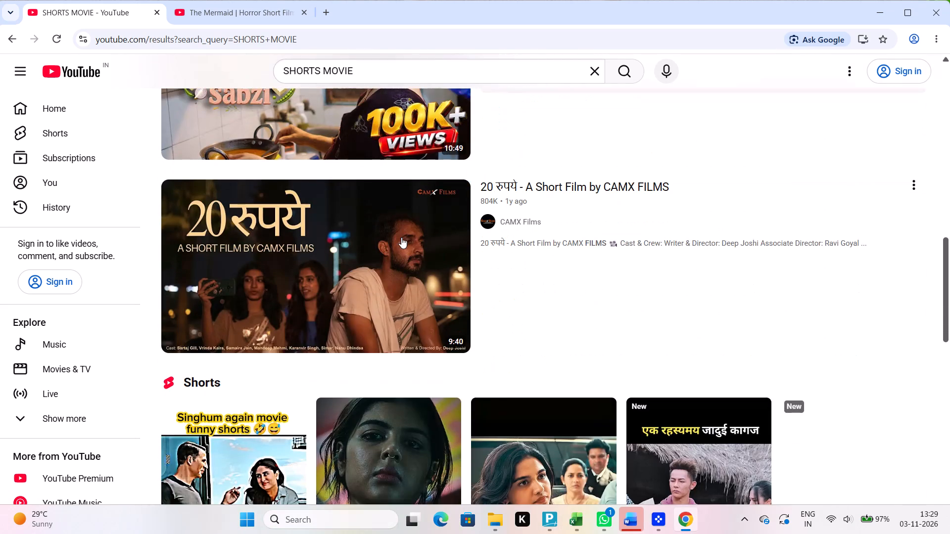
{"action": "scroll", "coordinate": [401, 237], "scroll_direction": "down", "scroll_amount": 4}
{"action": "key", "text": "Escape"}
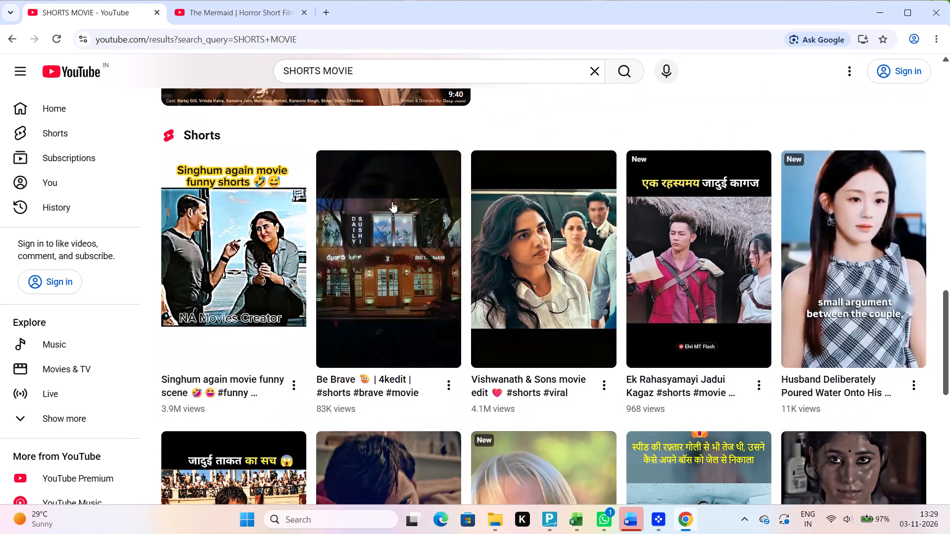
Search YouTube for "SHORTS".
{"action": "left_click", "coordinate": [597, 66]}
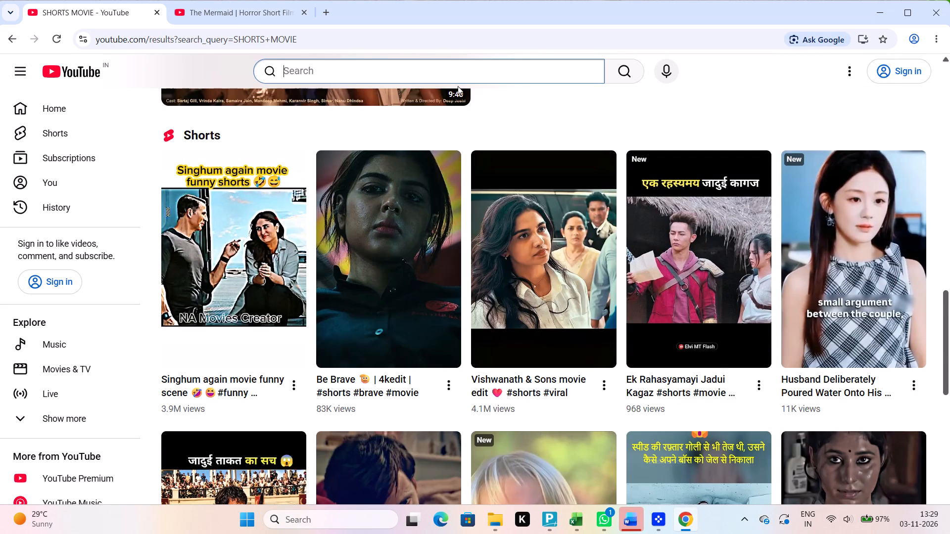
{"action": "type", "text": "SHORTS"}
{"action": "key", "text": "Return"}
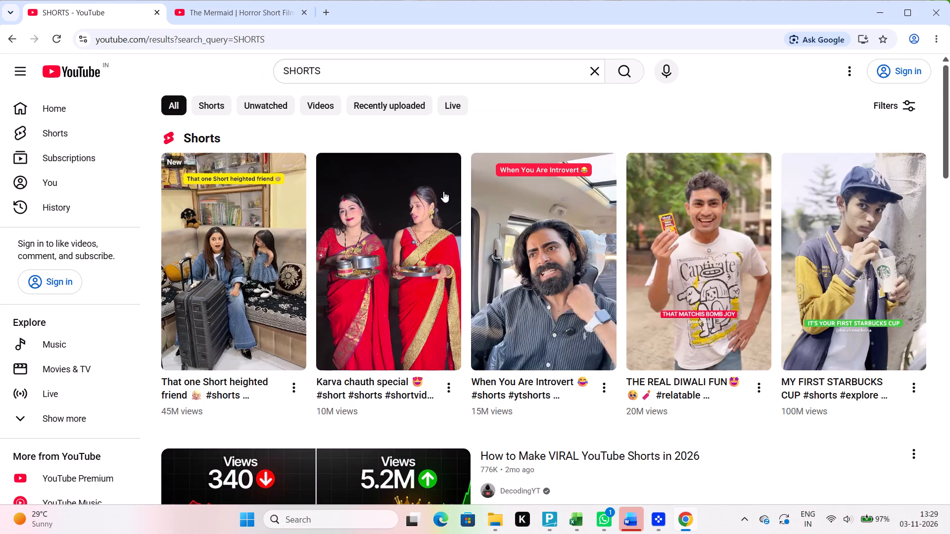
Look through the SHORTS results and open the short "Patakhe aur chota bhai" from the lower Shorts row.
{"action": "scroll", "coordinate": [390, 203], "scroll_direction": "down", "scroll_amount": 2}
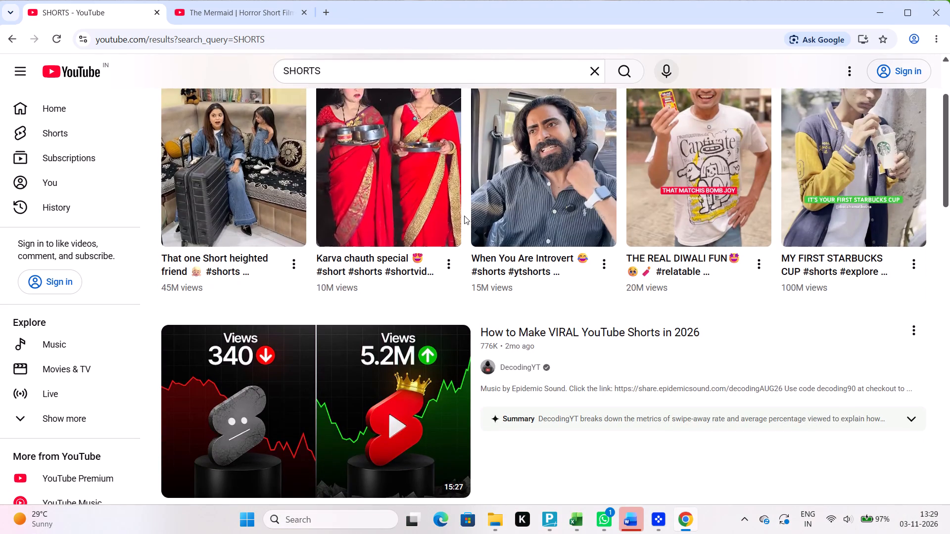
{"action": "scroll", "coordinate": [420, 386], "scroll_direction": "down", "scroll_amount": 5}
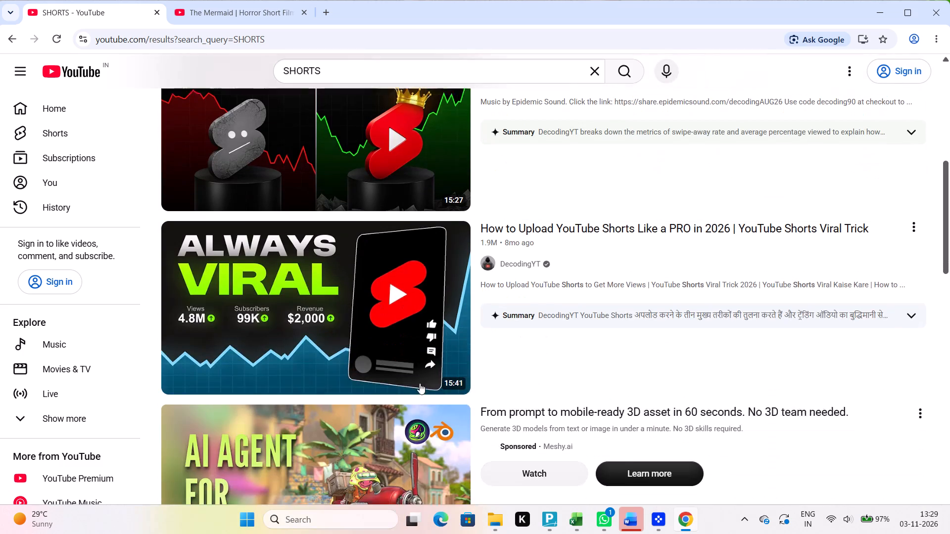
{"action": "scroll", "coordinate": [420, 383], "scroll_direction": "up", "scroll_amount": 9}
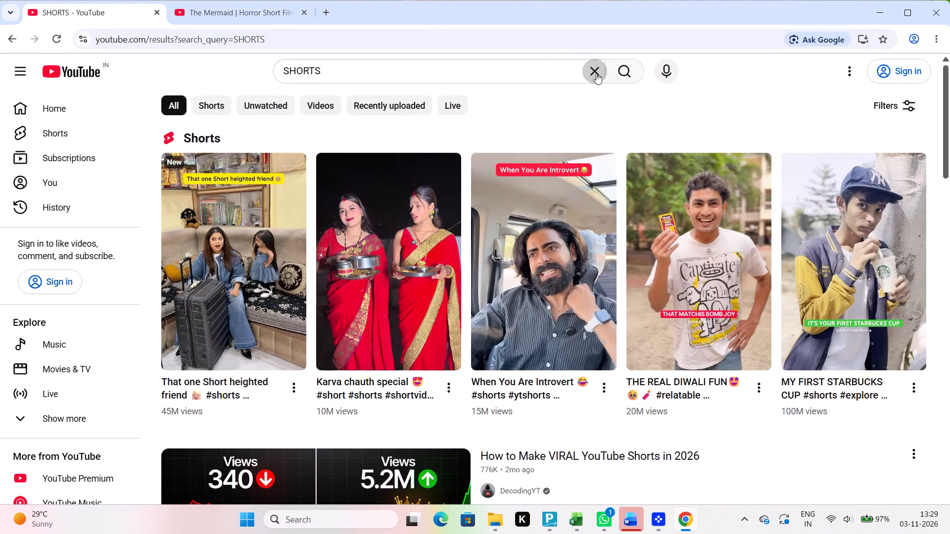
{"action": "left_click", "coordinate": [596, 73]}
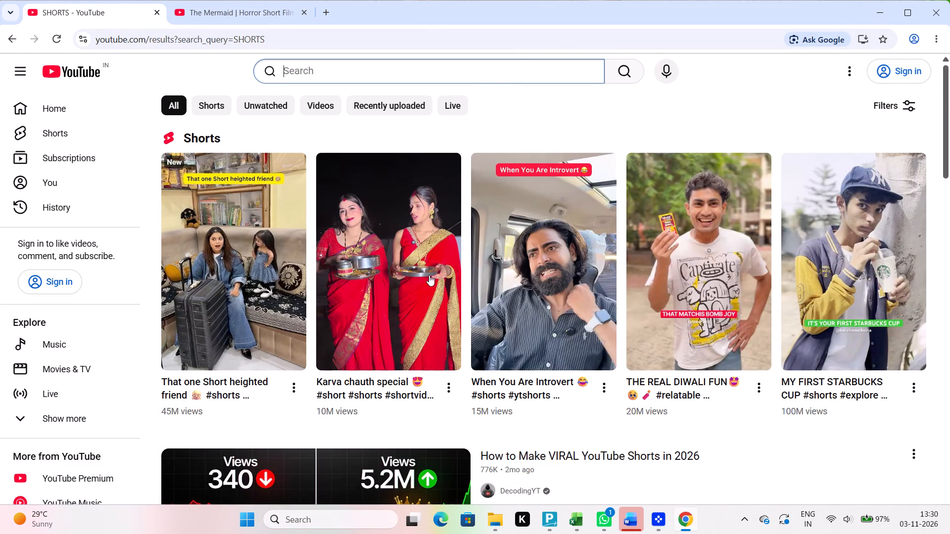
{"action": "scroll", "coordinate": [428, 298], "scroll_direction": "down", "scroll_amount": 15}
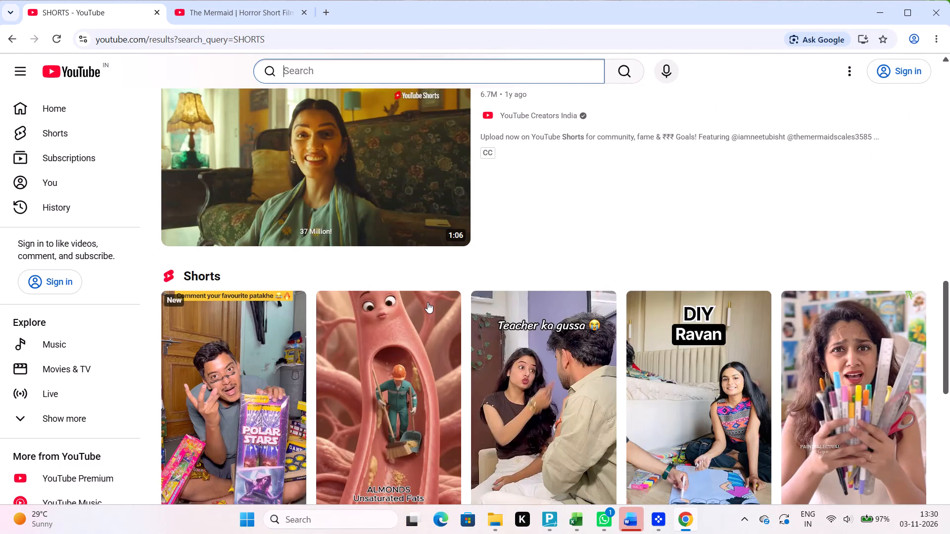
{"action": "scroll", "coordinate": [427, 301], "scroll_direction": "down", "scroll_amount": 2}
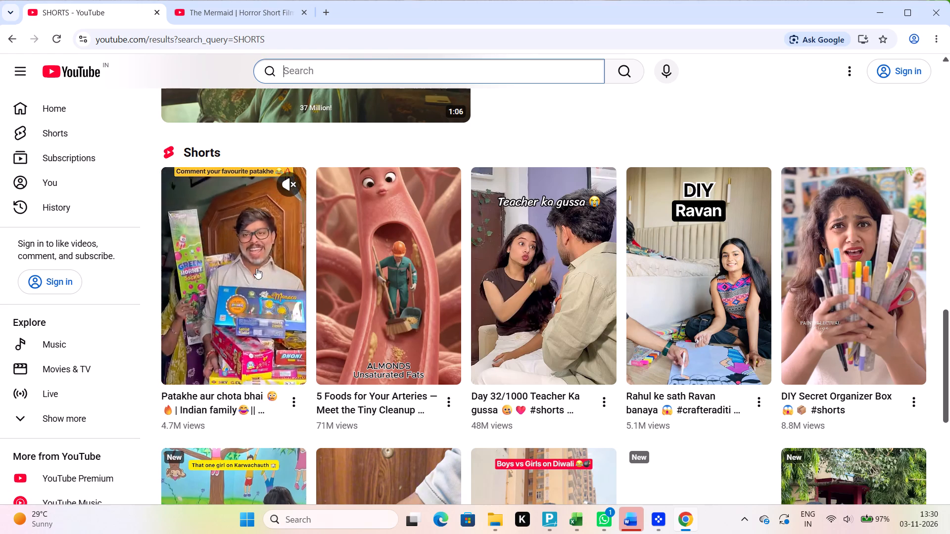
{"action": "left_click", "coordinate": [256, 262]}
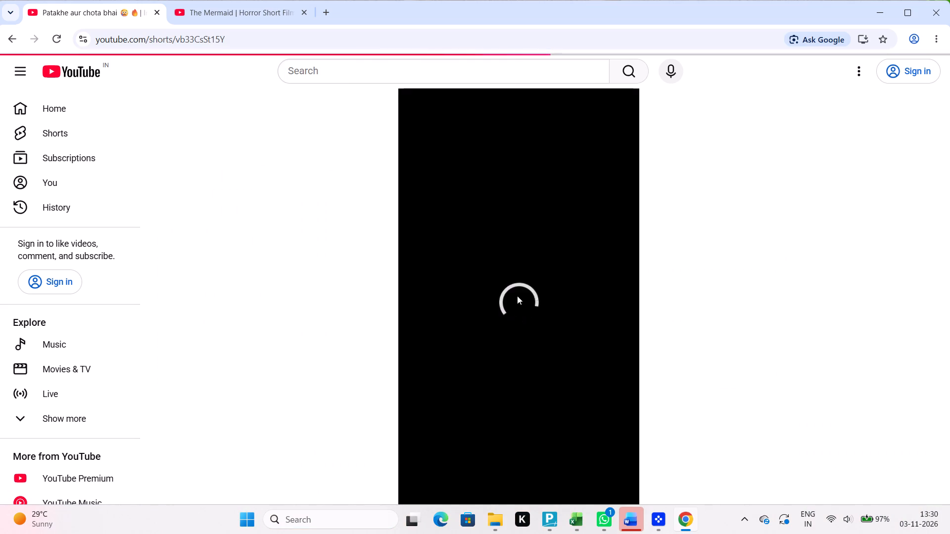
{"action": "left_click", "coordinate": [531, 289]}
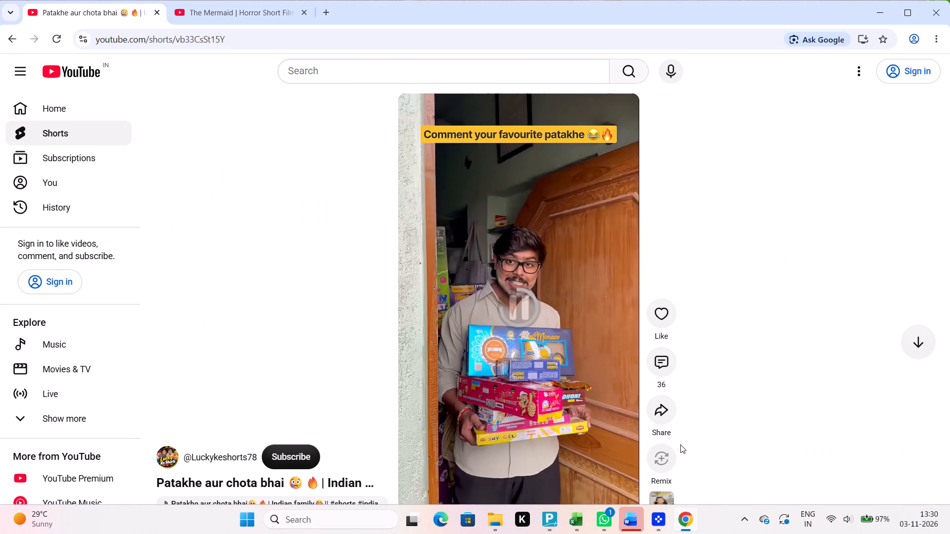
{"action": "scroll", "coordinate": [647, 351], "scroll_direction": "down", "scroll_amount": 2}
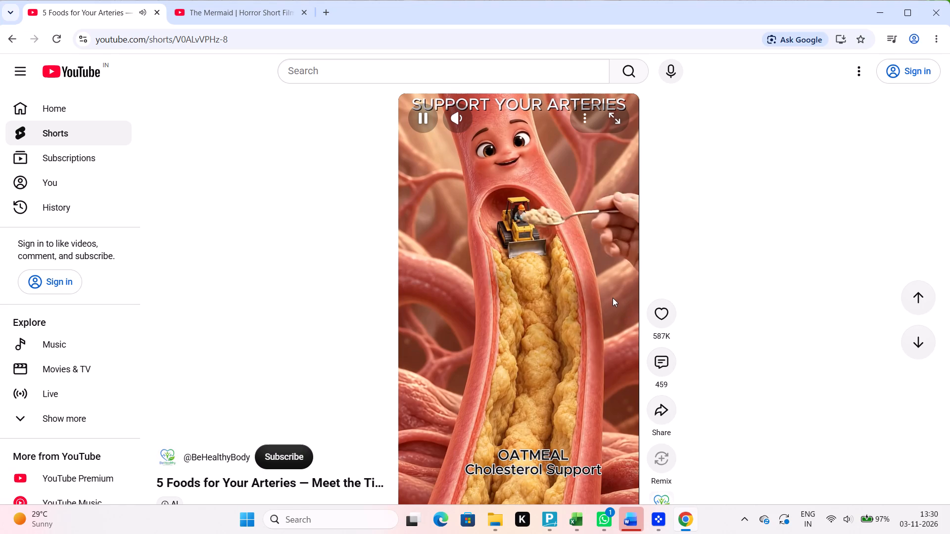
{"action": "scroll", "coordinate": [602, 295], "scroll_direction": "up", "scroll_amount": 3}
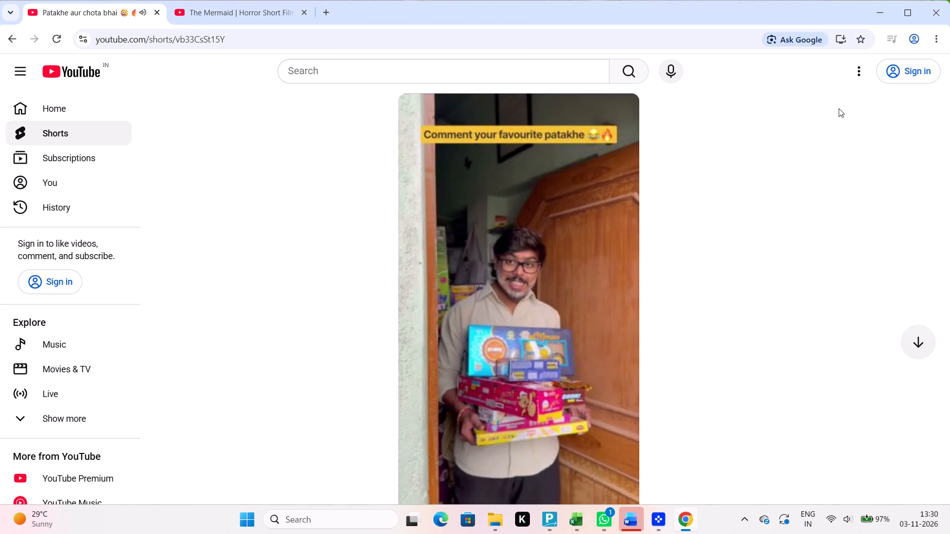
Copy the share link of the short "Patakhe aur chota bhai".
{"action": "left_click", "coordinate": [857, 69]}
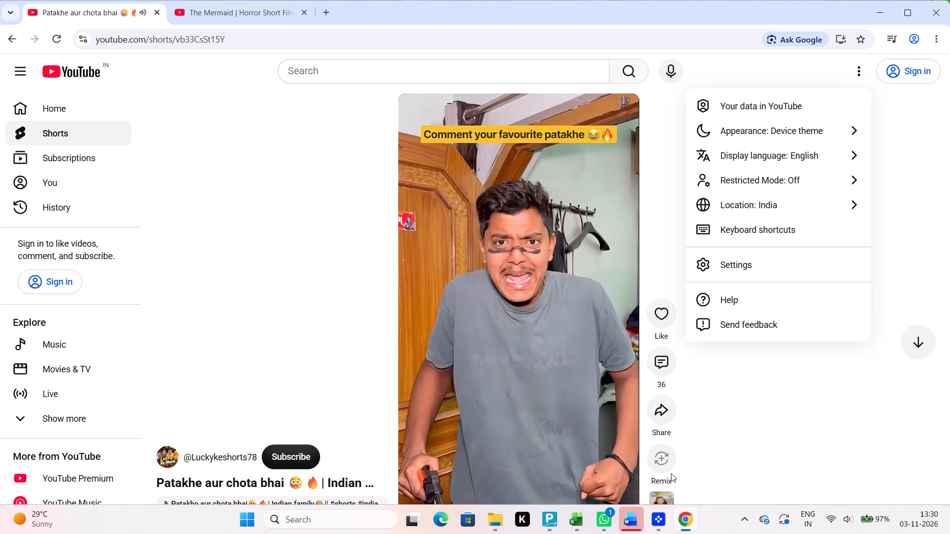
{"action": "left_click", "coordinate": [663, 405]}
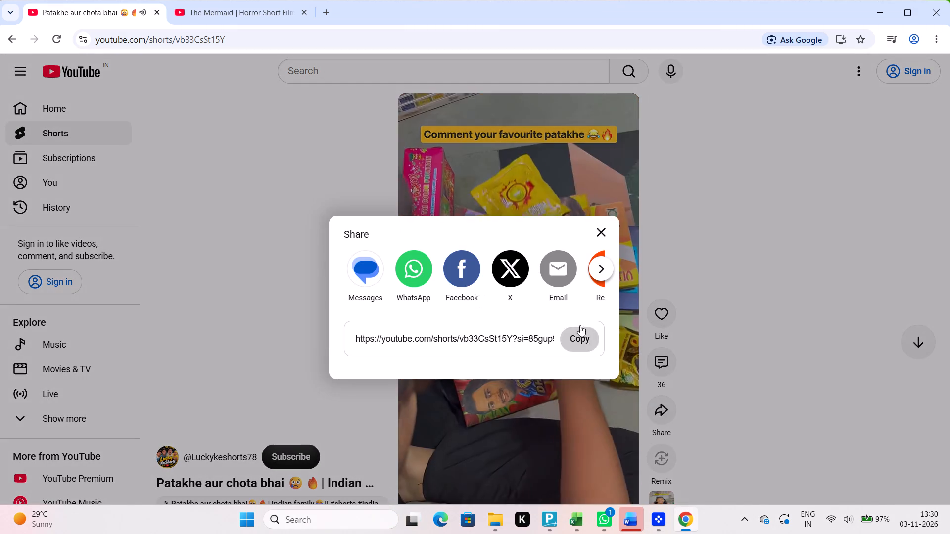
{"action": "left_click", "coordinate": [581, 334]}
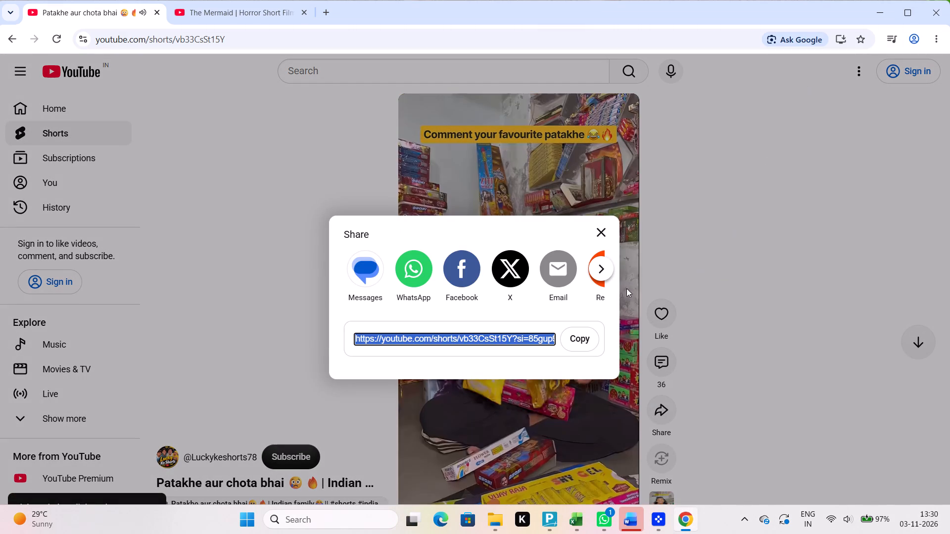
{"action": "left_click", "coordinate": [574, 333]}
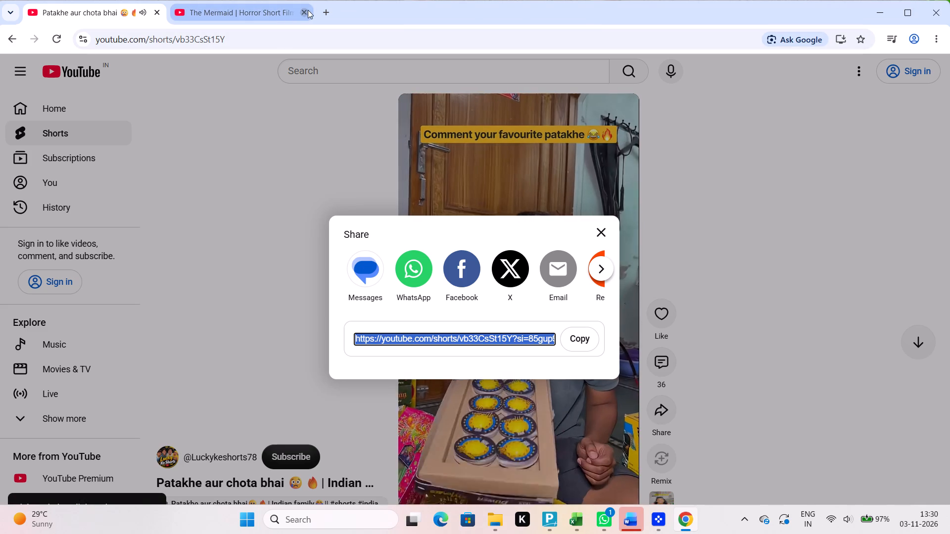
Close the browser tab showing "The Mermaid | Horror Short Film".
{"action": "left_click", "coordinate": [308, 10]}
Search Google for "YOUTUBE VIDEO DOWNLOAD" in a new browser tab.
{"action": "left_click", "coordinate": [180, 12]}
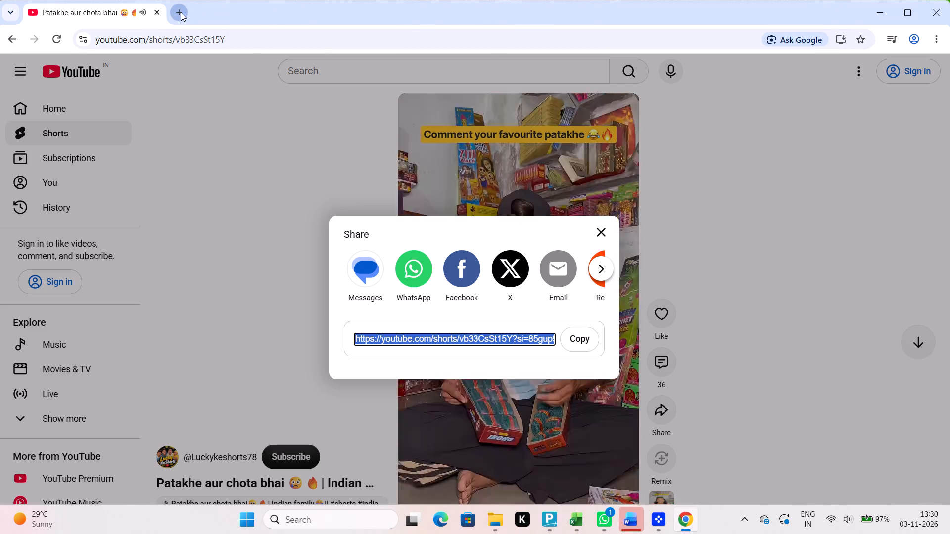
{"action": "left_click", "coordinate": [351, 236]}
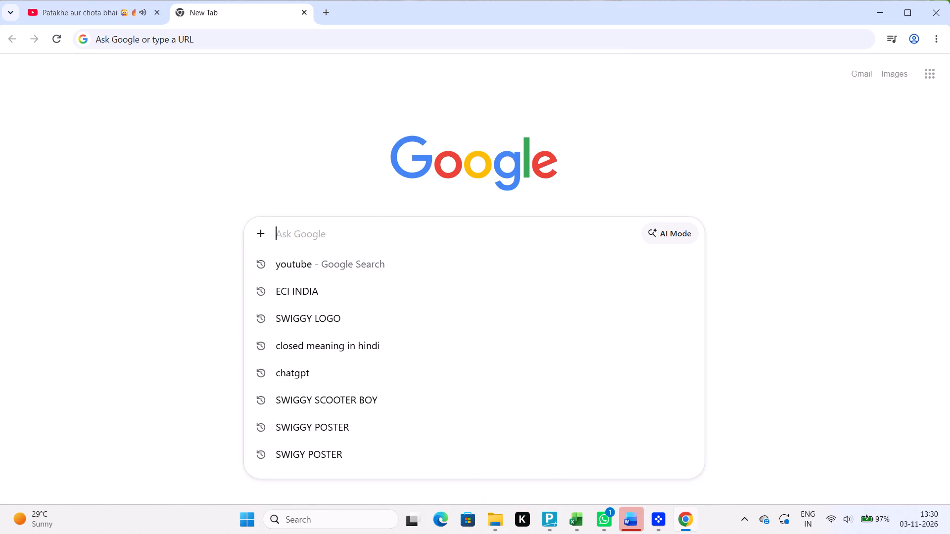
{"action": "type", "text": "YOU"}
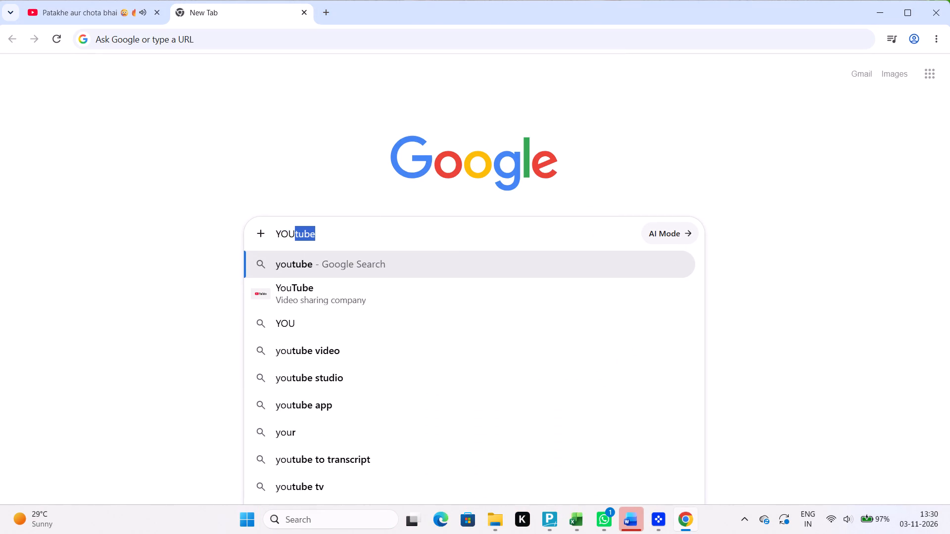
{"action": "type", "text": "TUBE"}
{"action": "key", "text": "space"}
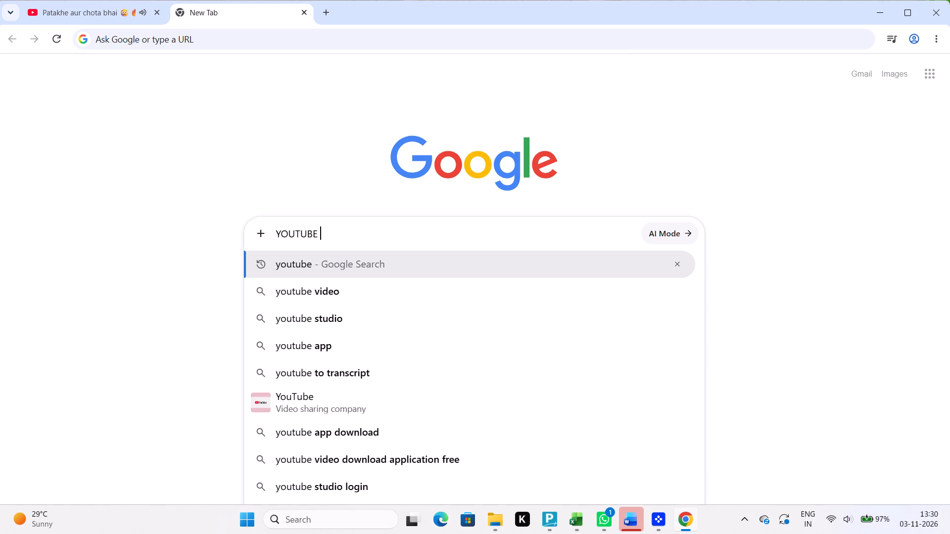
{"action": "type", "text": "VIDEO"}
{"action": "key", "text": "space"}
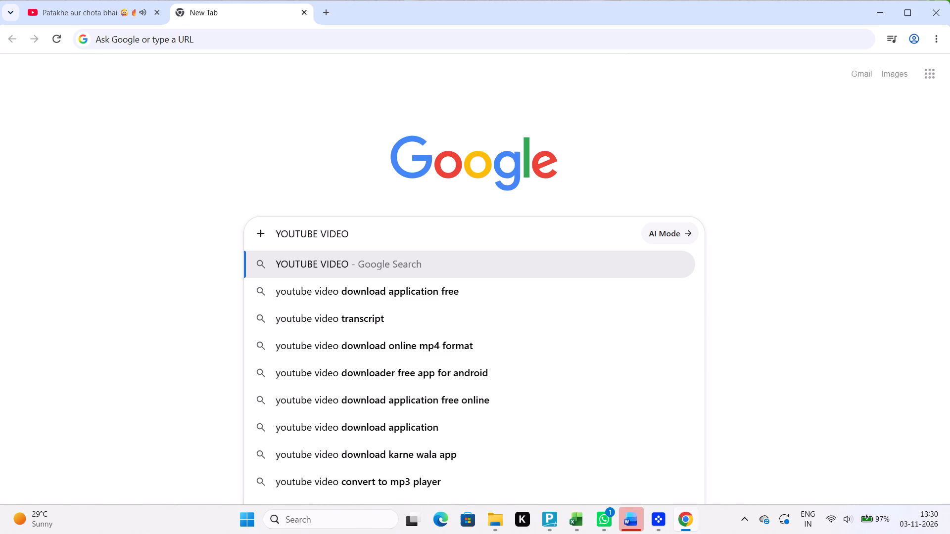
{"action": "type", "text": "DOWN"}
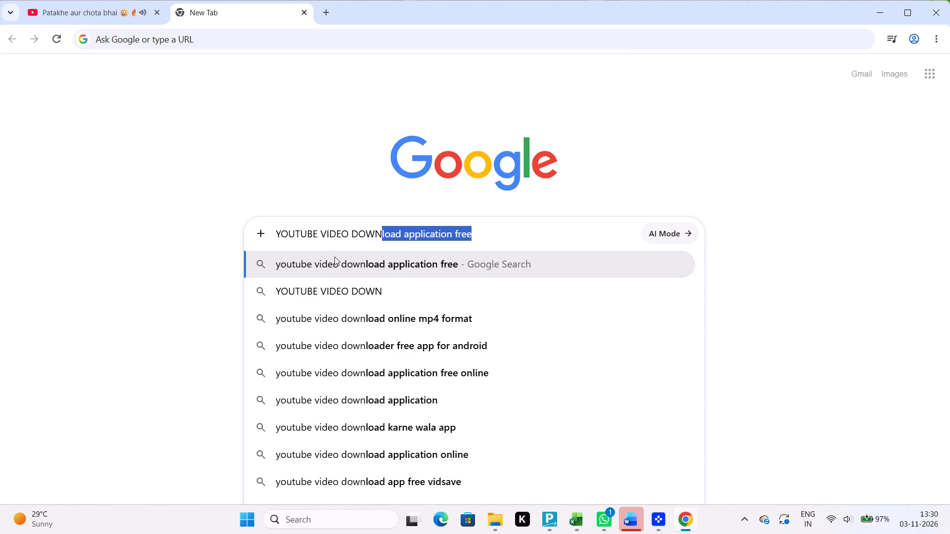
{"action": "type", "text": "LOAD"}
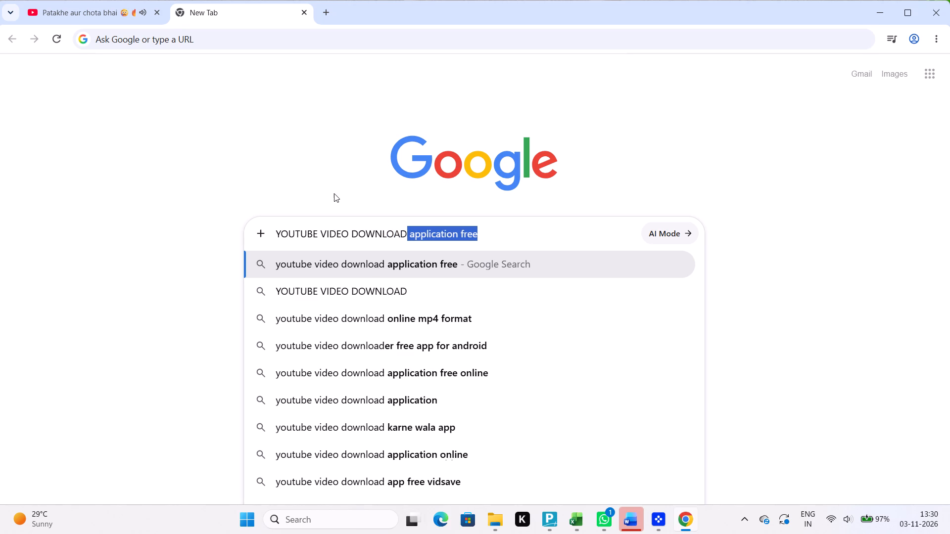
{"action": "left_click", "coordinate": [483, 233]}
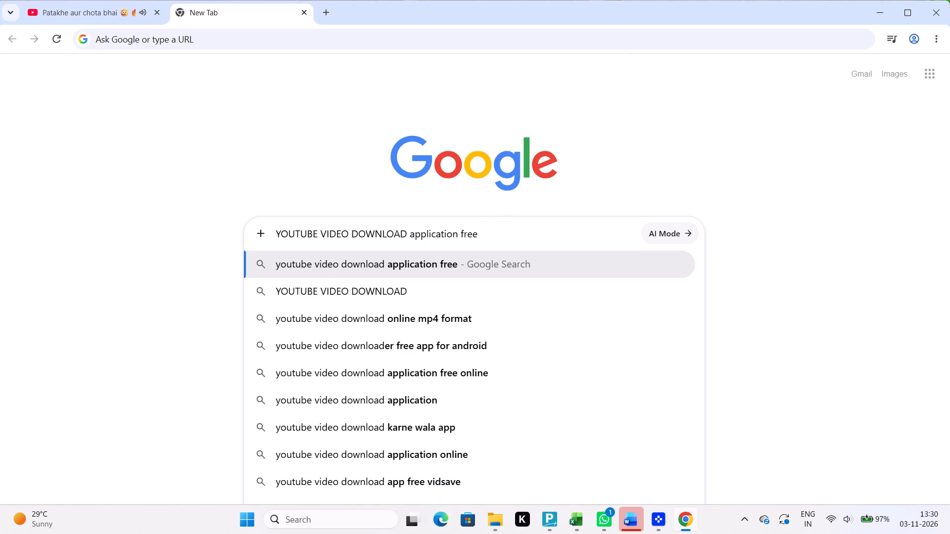
{"action": "key", "text": "BackSpace"}
{"action": "key", "text": "BackSpace"}
{"action": "key", "text": "BackSpace"}
{"action": "key", "text": "BackSpace"}
{"action": "key", "text": "BackSpace"}
{"action": "key", "text": "BackSpace"}
{"action": "key", "text": "BackSpace"}
{"action": "key", "text": "BackSpace"}
{"action": "key", "text": "BackSpace"}
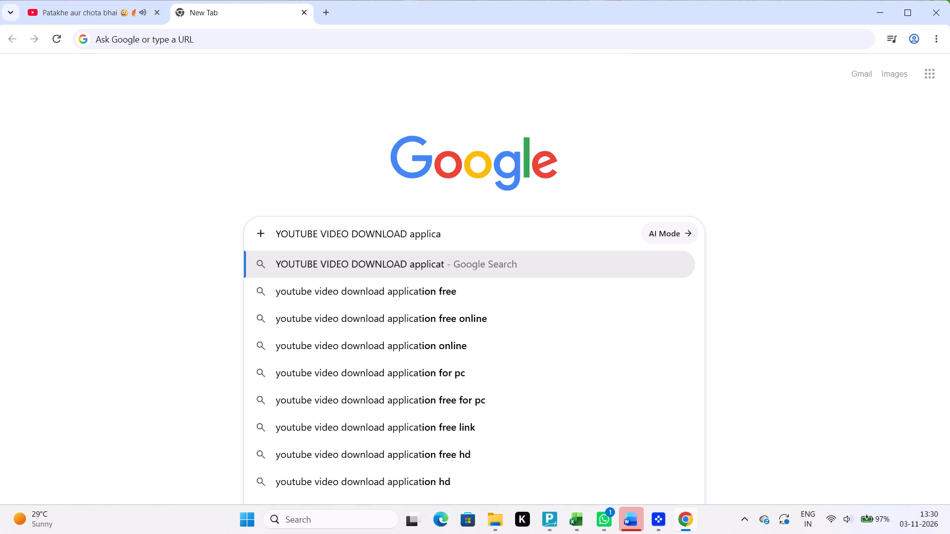
{"action": "key", "text": "BackSpace"}
{"action": "key", "text": "BackSpace"}
{"action": "key", "text": "BackSpace"}
{"action": "key", "text": "BackSpace"}
{"action": "key", "text": "BackSpace"}
{"action": "key", "text": "BackSpace"}
{"action": "key", "text": "BackSpace"}
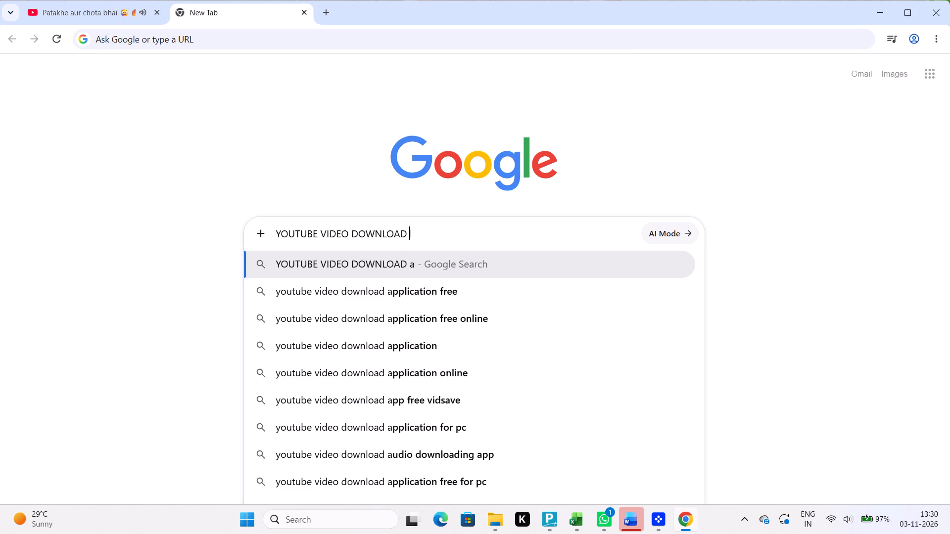
{"action": "key", "text": "Return"}
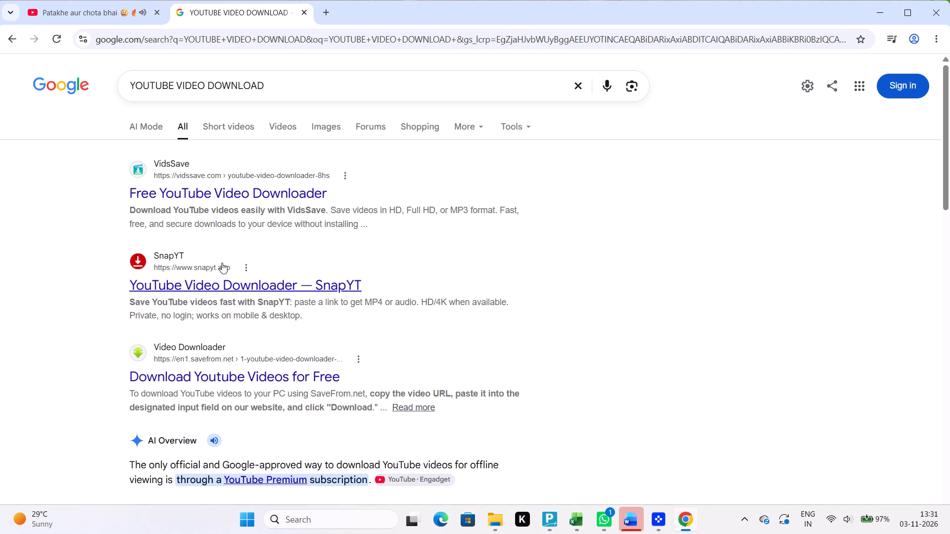
Open VidsSave's Free YouTube Video Downloader from the results and paste the copied short's link into its video link field.
{"action": "left_click", "coordinate": [221, 192]}
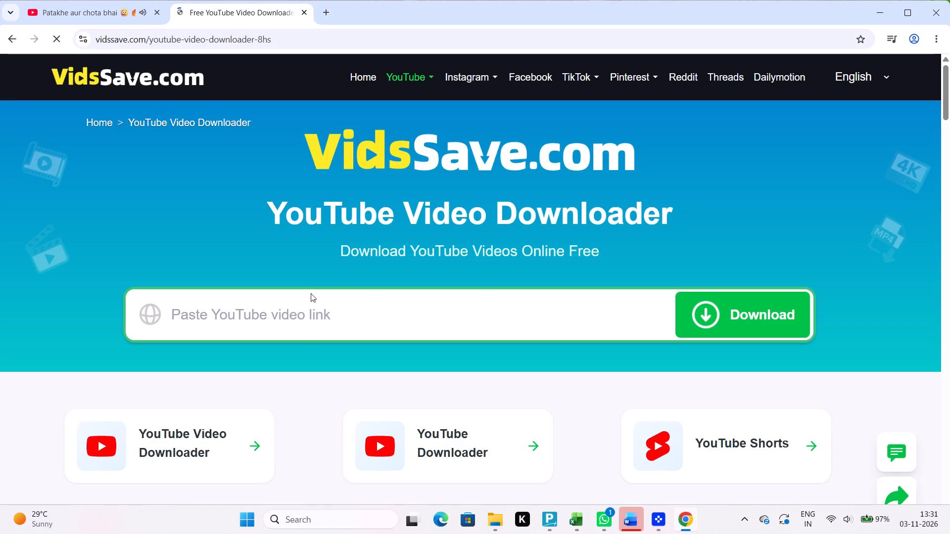
{"action": "left_click", "coordinate": [307, 317]}
{"action": "right_click", "coordinate": [300, 315]}
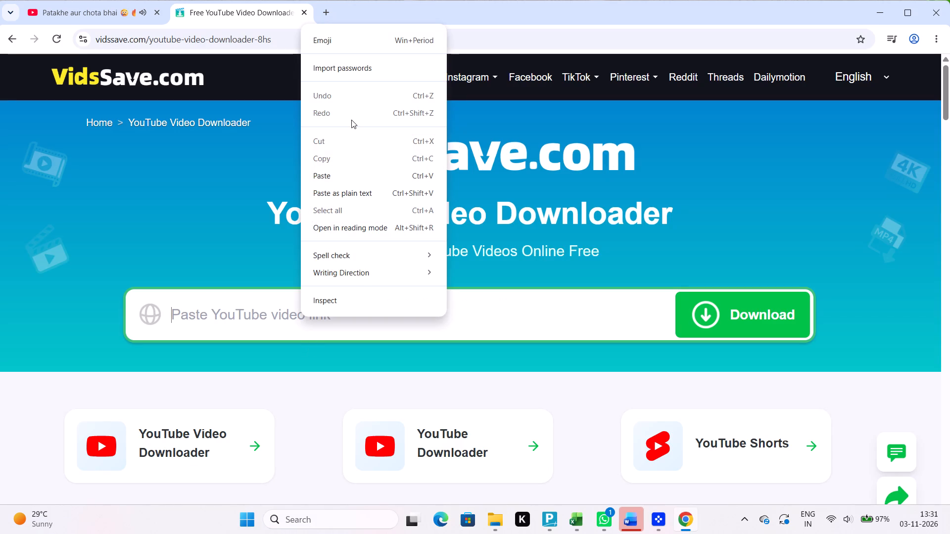
{"action": "left_click", "coordinate": [340, 176]}
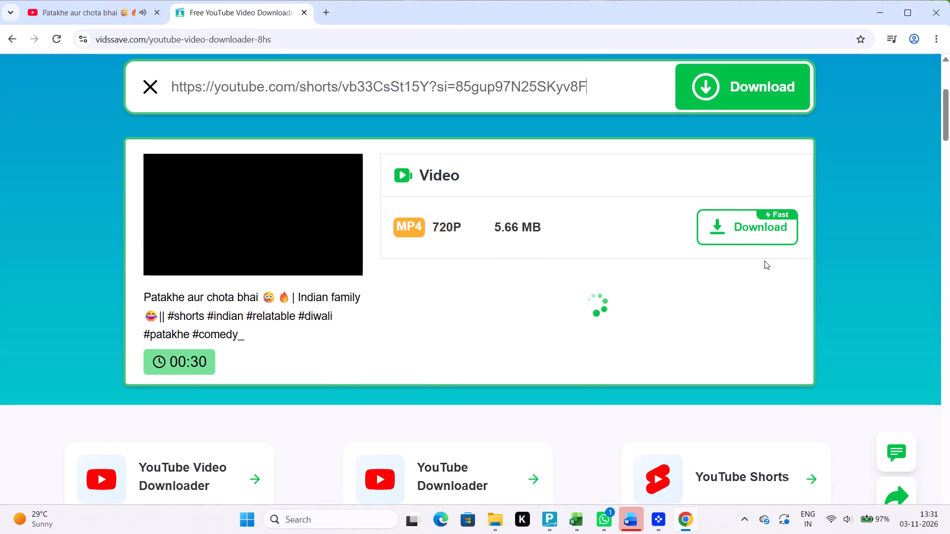
Download the short as a 720P MP4, check the browser's downloads, and close the browser window.
{"action": "left_click", "coordinate": [729, 223]}
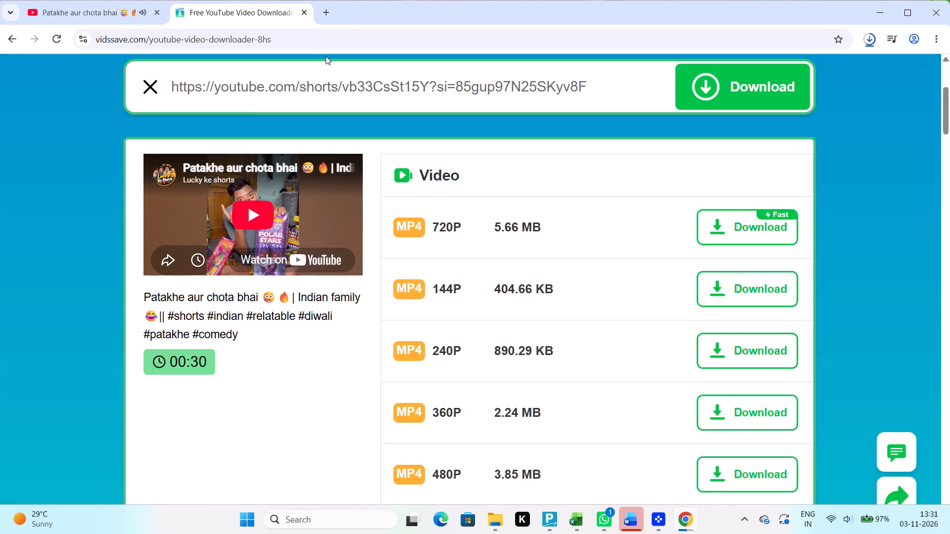
{"action": "left_click", "coordinate": [872, 38]}
{"action": "left_click", "coordinate": [936, 14]}
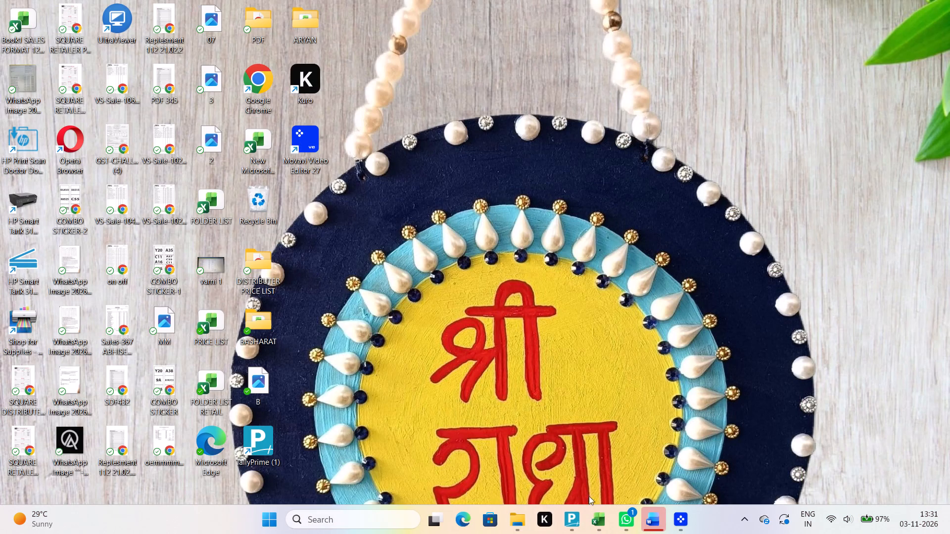
Switch to the Movavi Video Editor window with the new project.
{"action": "left_click", "coordinate": [686, 522]}
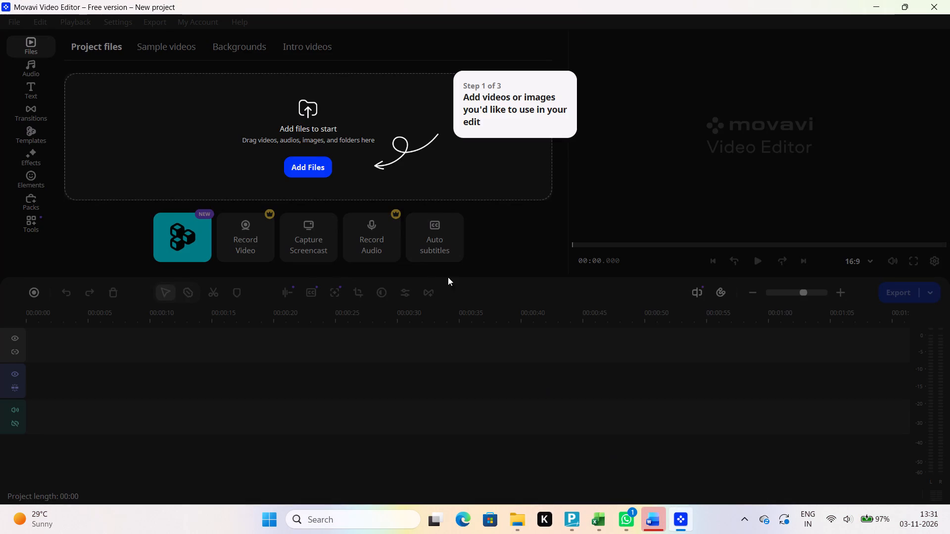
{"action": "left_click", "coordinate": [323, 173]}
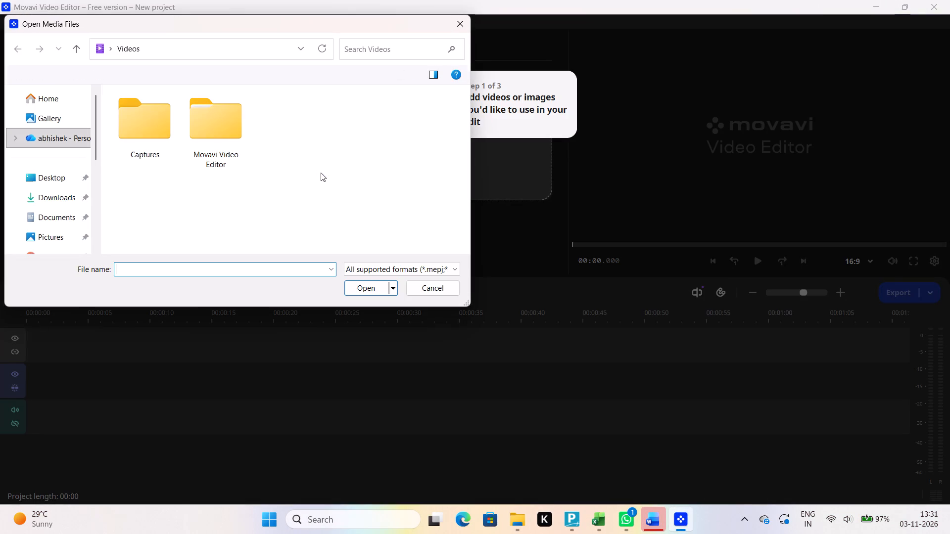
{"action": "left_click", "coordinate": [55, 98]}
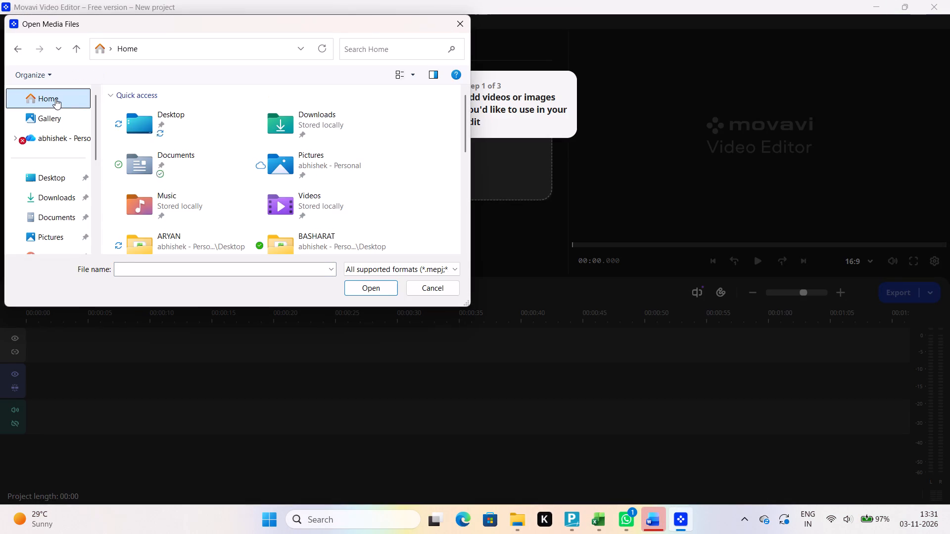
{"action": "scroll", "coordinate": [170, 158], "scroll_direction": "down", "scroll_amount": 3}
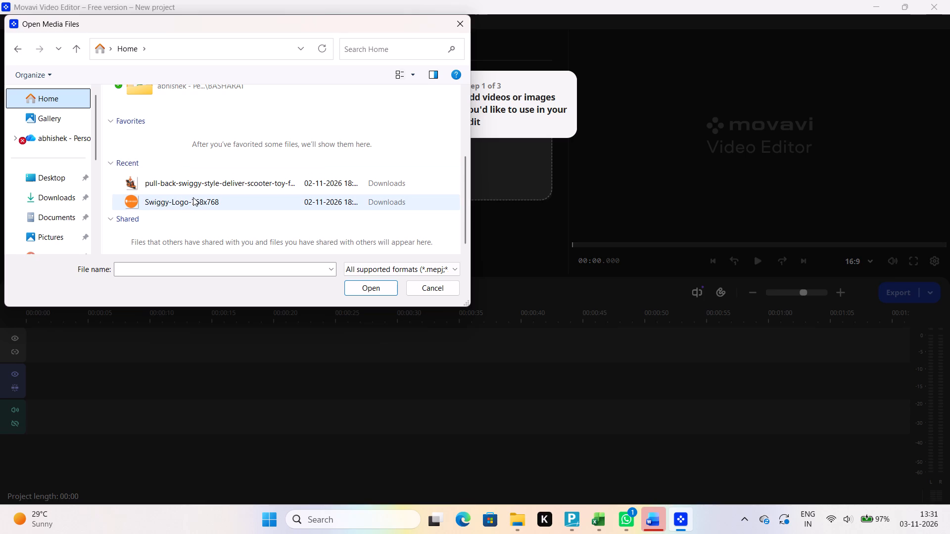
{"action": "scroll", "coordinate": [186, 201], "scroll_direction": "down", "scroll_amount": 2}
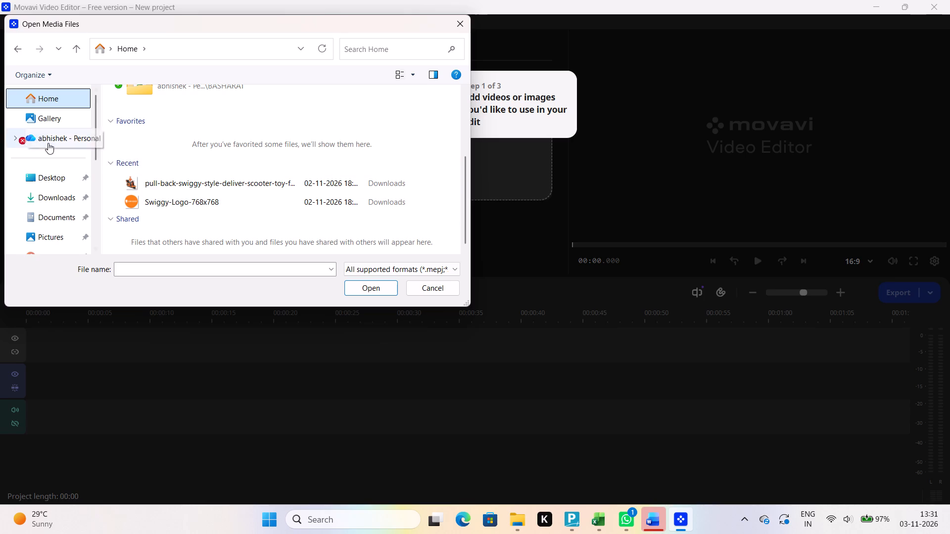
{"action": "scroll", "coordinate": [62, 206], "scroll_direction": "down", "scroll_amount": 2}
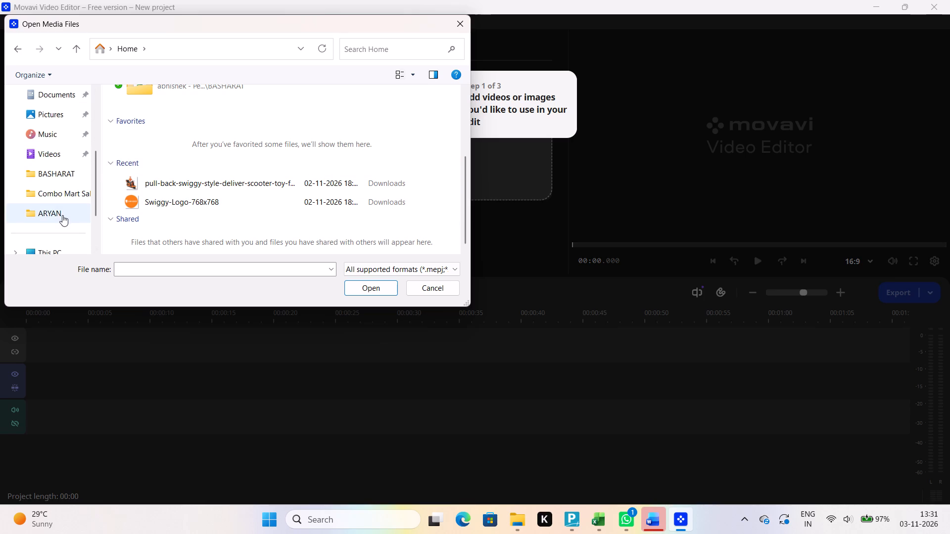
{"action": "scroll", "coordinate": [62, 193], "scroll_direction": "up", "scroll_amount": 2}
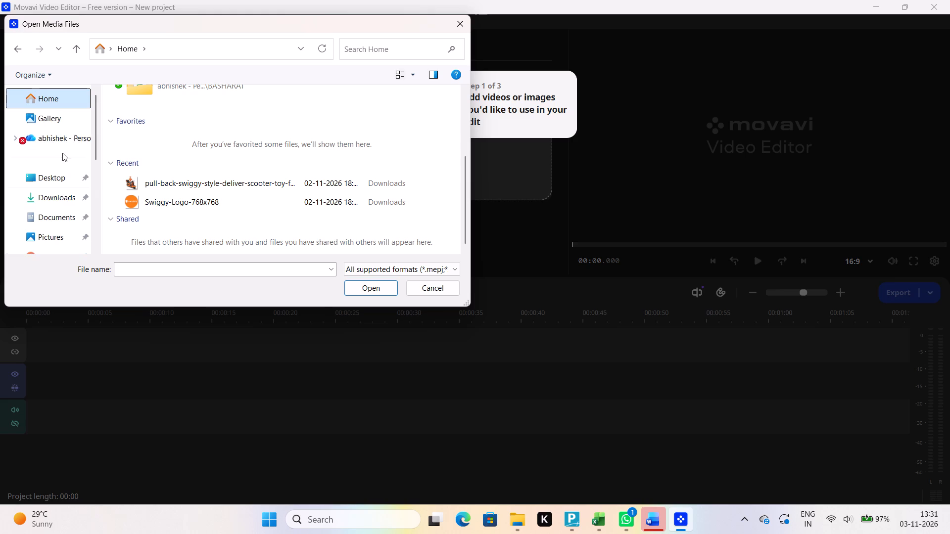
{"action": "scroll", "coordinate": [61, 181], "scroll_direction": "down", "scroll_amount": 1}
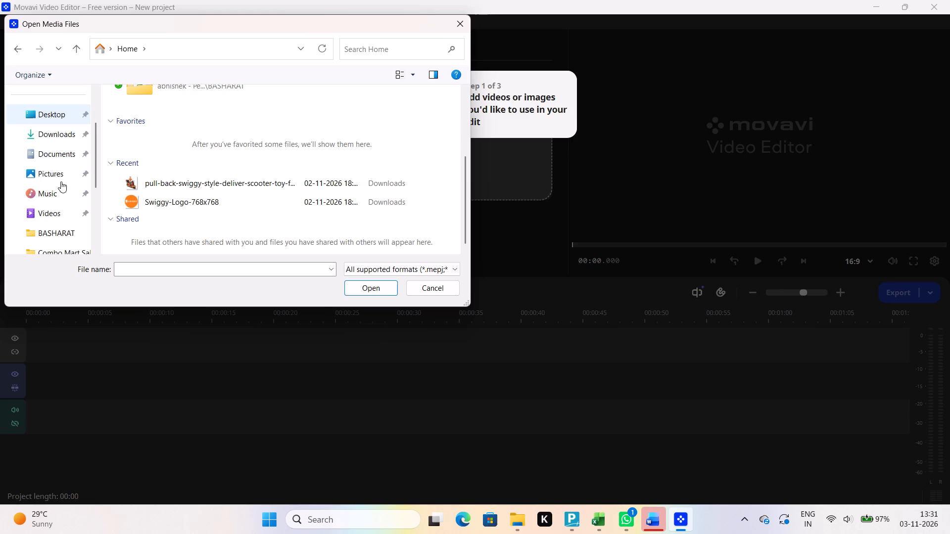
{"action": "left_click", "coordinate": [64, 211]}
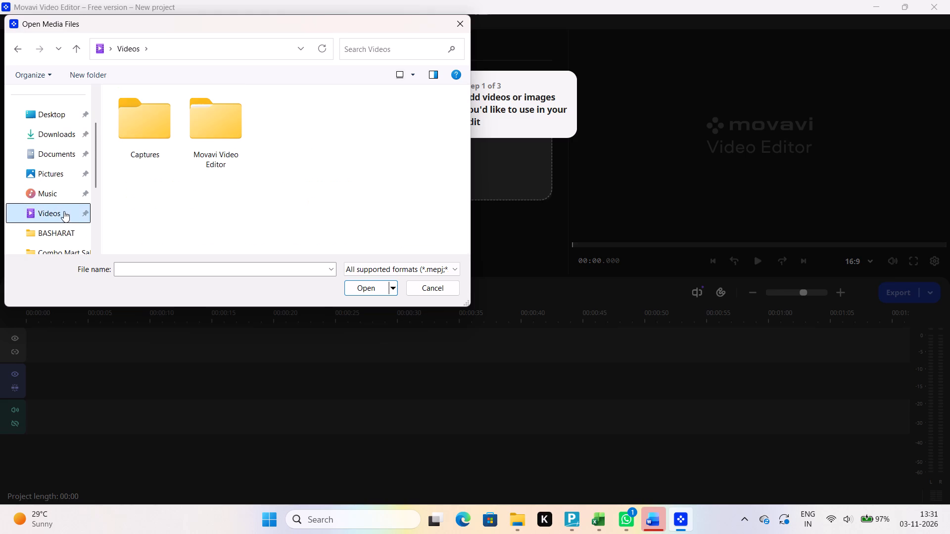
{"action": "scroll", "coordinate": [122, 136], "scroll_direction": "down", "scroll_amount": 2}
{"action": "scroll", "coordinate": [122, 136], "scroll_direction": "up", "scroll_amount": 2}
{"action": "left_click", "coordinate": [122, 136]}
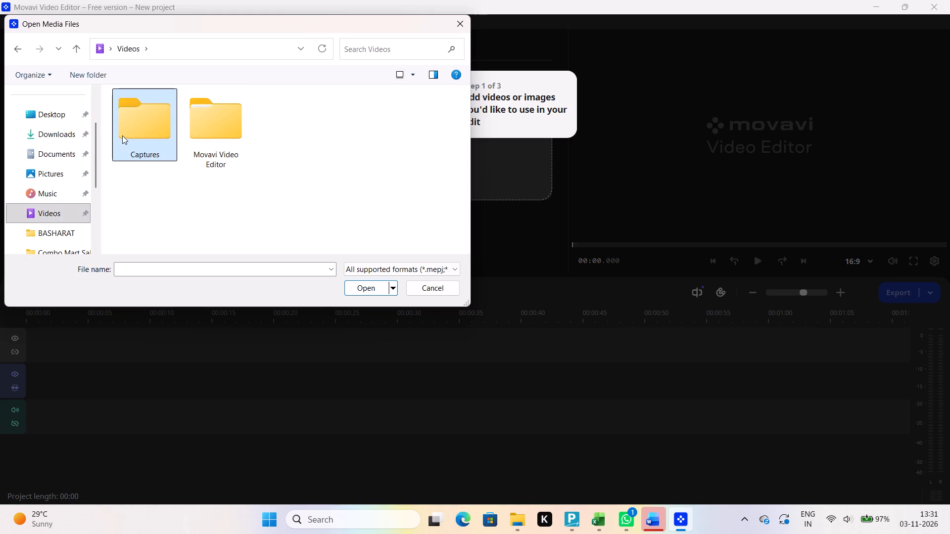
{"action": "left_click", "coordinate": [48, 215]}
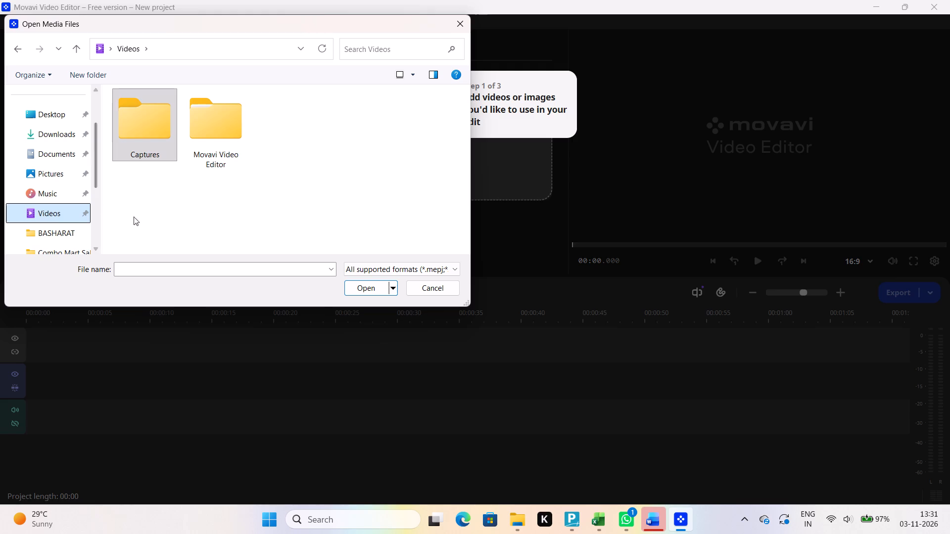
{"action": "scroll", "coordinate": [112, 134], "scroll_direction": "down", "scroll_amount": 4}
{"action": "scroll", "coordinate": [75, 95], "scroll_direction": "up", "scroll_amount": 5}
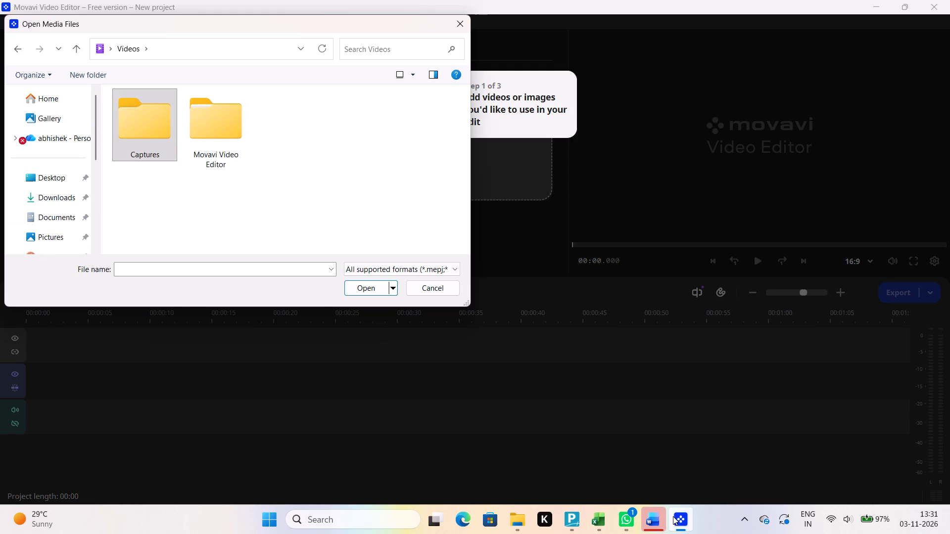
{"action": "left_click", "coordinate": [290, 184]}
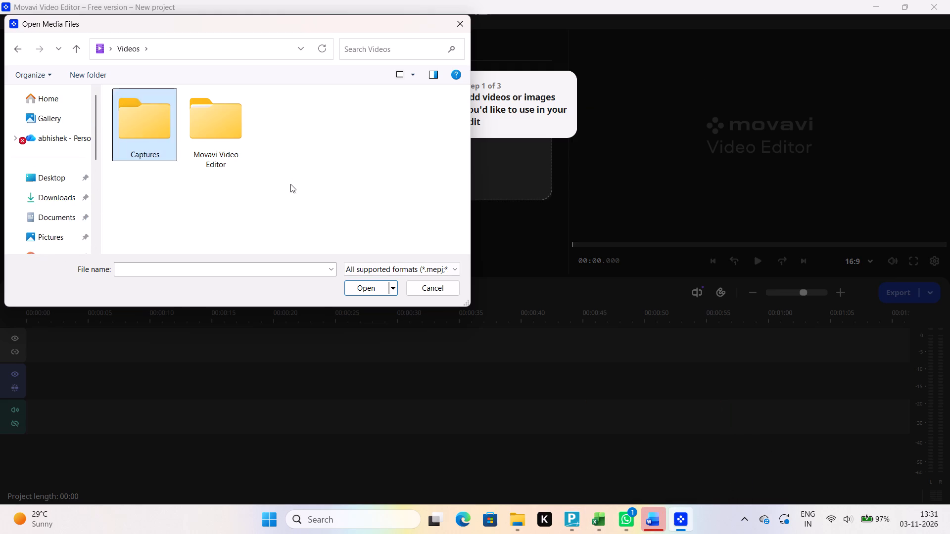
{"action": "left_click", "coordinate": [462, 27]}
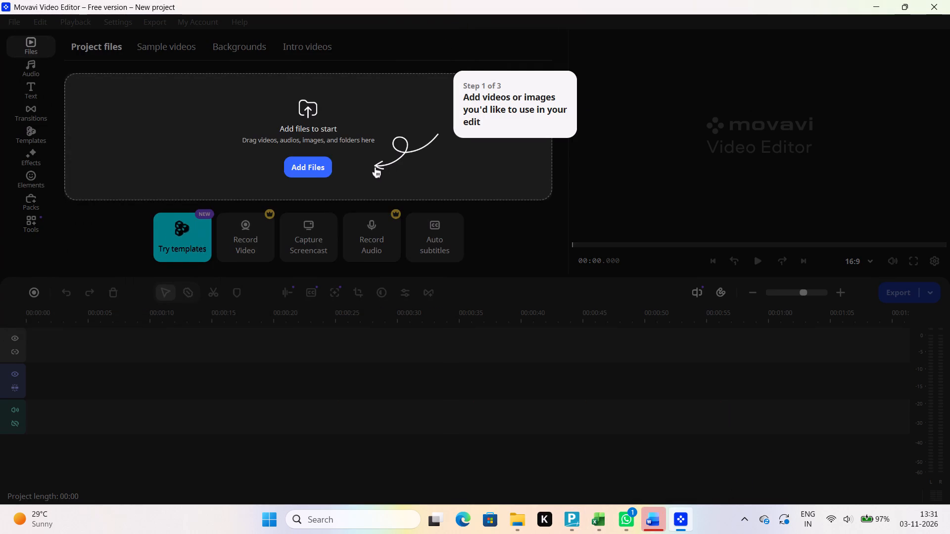
Import the MP4 "vidssave.com Patakhe aur chota bhai" from the Downloads folder into the project files.
{"action": "left_click", "coordinate": [315, 173]}
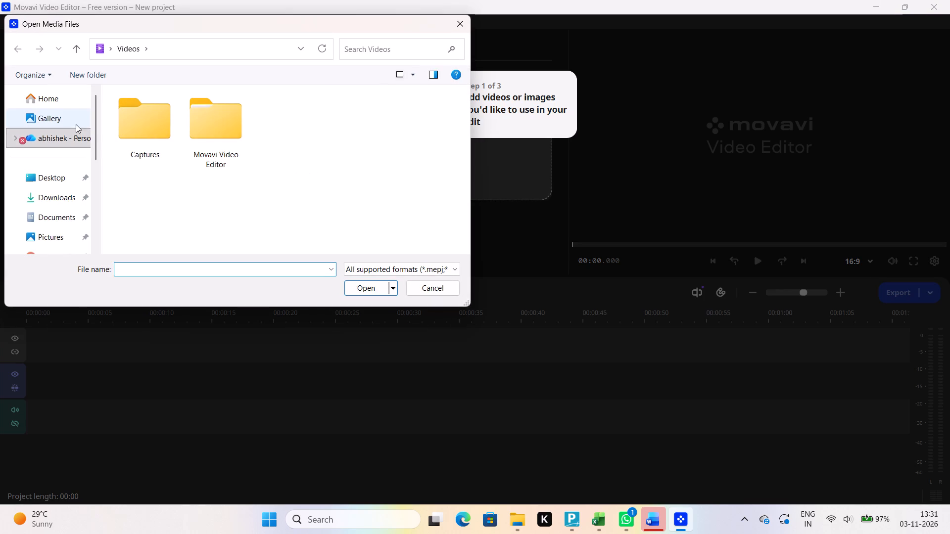
{"action": "left_click", "coordinate": [69, 107]}
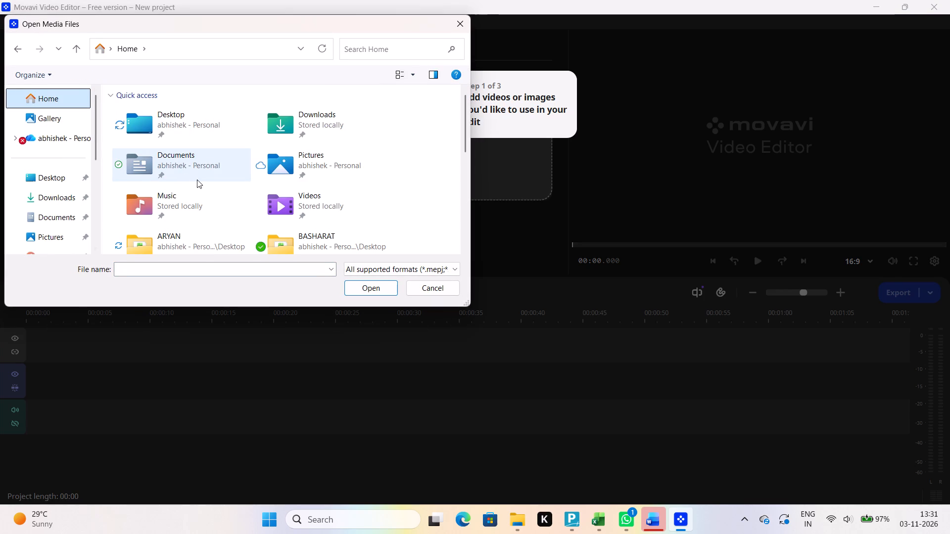
{"action": "scroll", "coordinate": [198, 180], "scroll_direction": "down", "scroll_amount": 3}
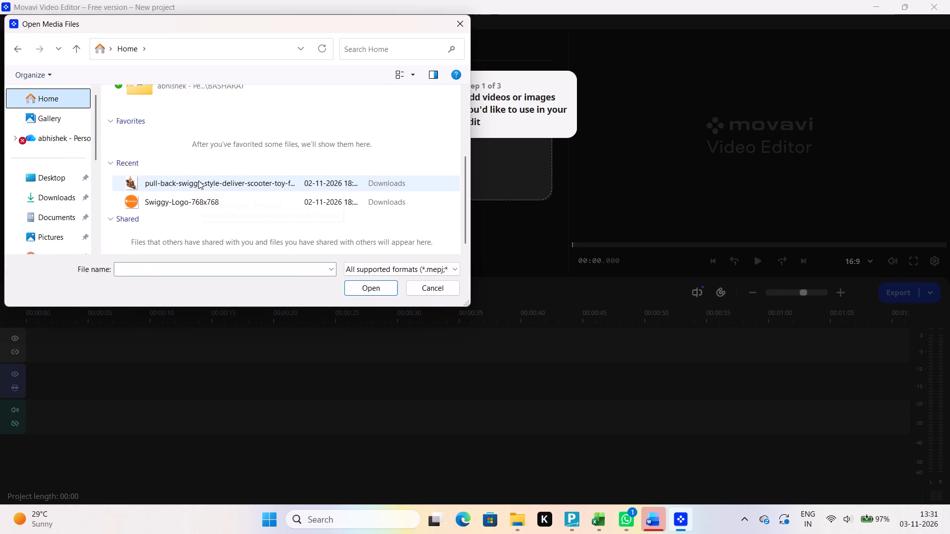
{"action": "scroll", "coordinate": [198, 180], "scroll_direction": "down", "scroll_amount": 4}
{"action": "left_click", "coordinate": [59, 117]}
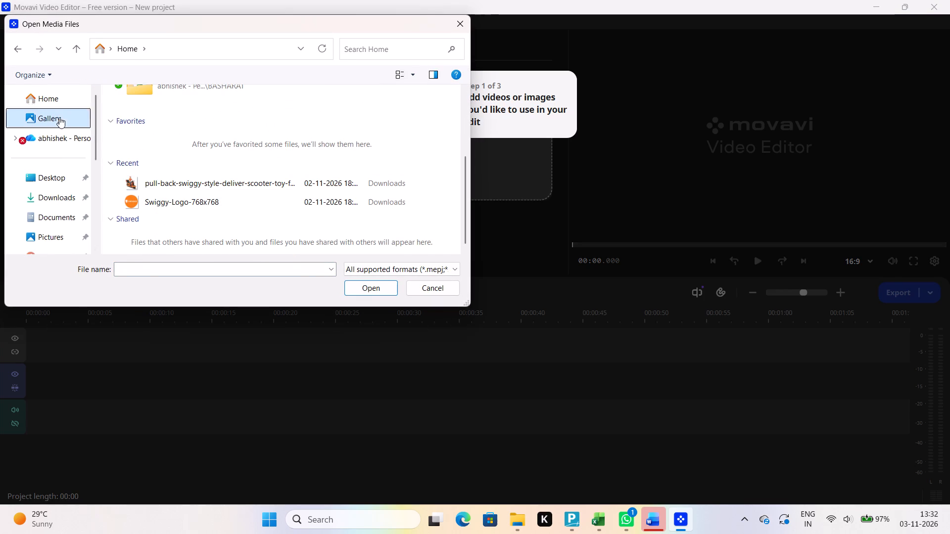
{"action": "left_click", "coordinate": [575, 170]}
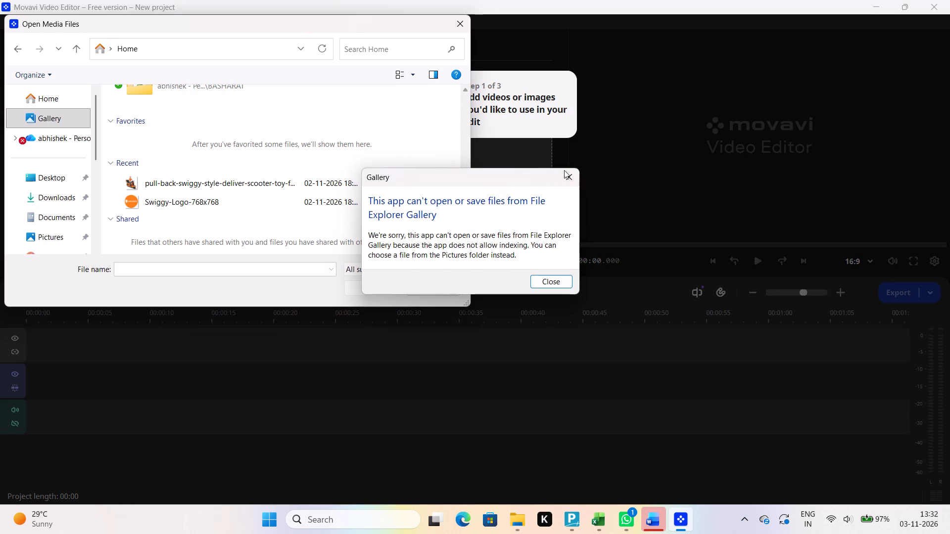
{"action": "left_click", "coordinate": [82, 134]}
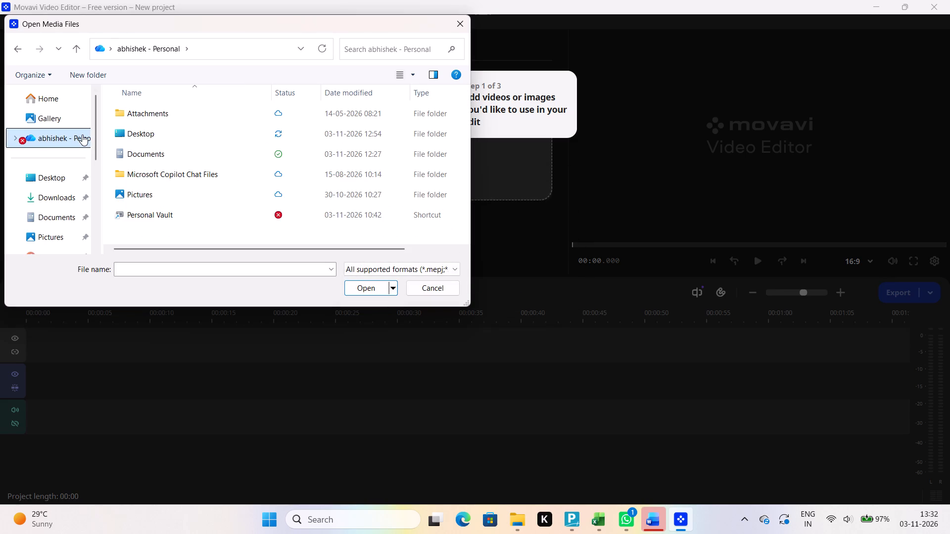
{"action": "scroll", "coordinate": [220, 193], "scroll_direction": "down", "scroll_amount": 4}
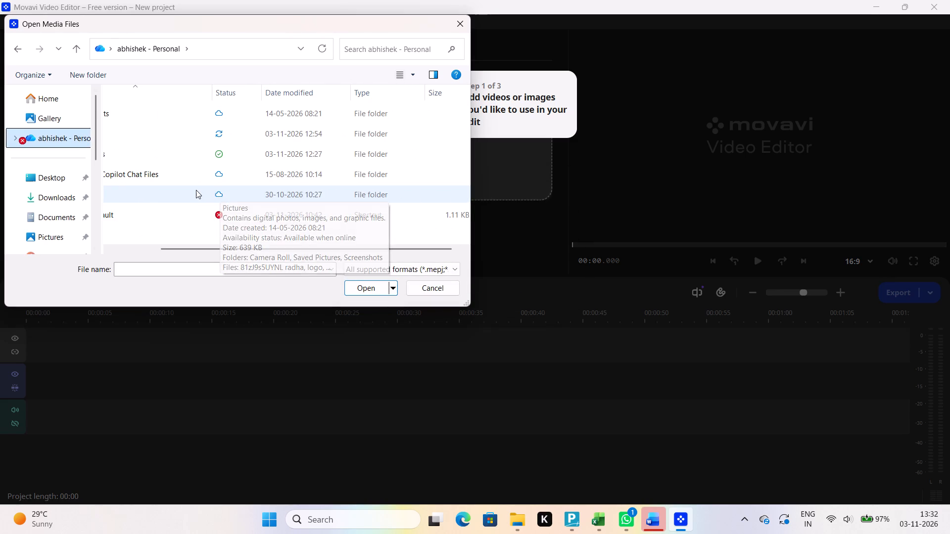
{"action": "scroll", "coordinate": [190, 190], "scroll_direction": "up", "scroll_amount": 5}
{"action": "scroll", "coordinate": [190, 190], "scroll_direction": "down", "scroll_amount": 3}
{"action": "scroll", "coordinate": [190, 190], "scroll_direction": "up", "scroll_amount": 4}
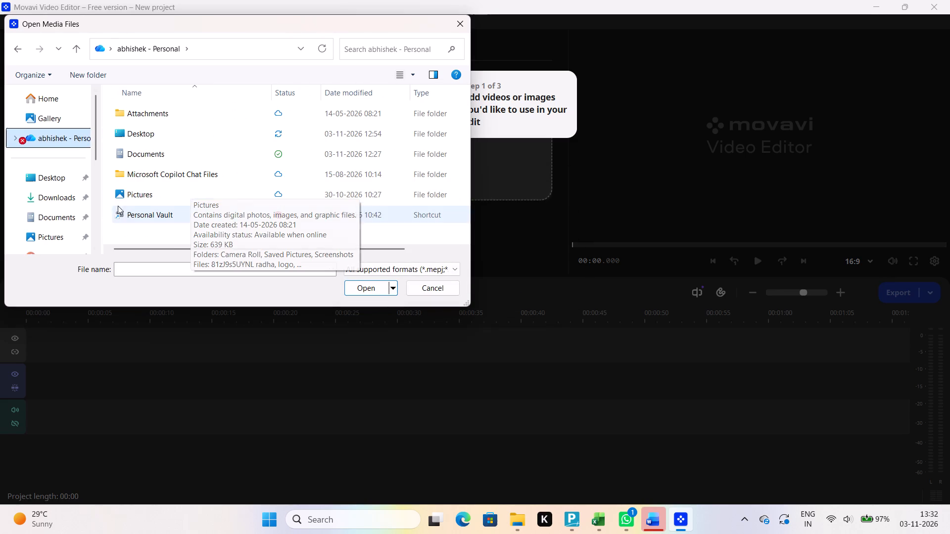
{"action": "left_click", "coordinate": [69, 214]}
{"action": "left_click", "coordinate": [72, 199]}
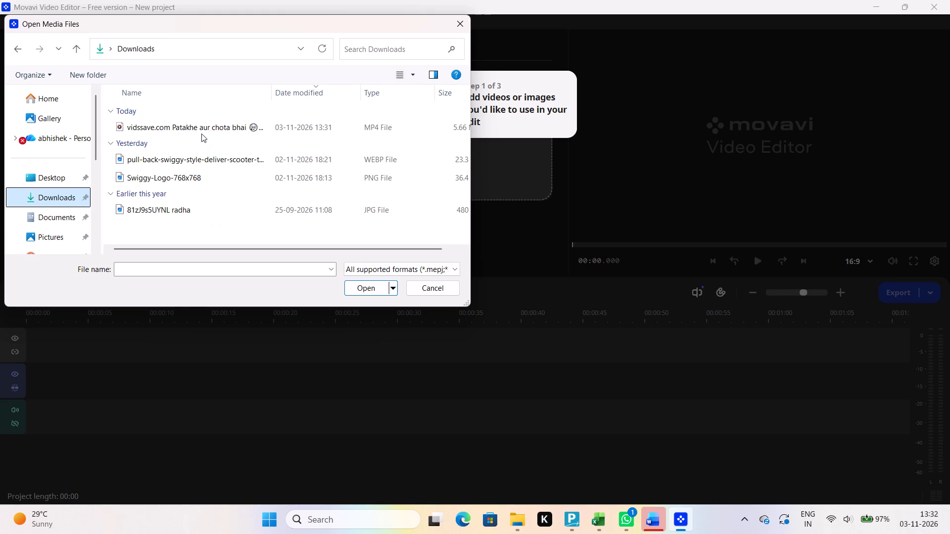
{"action": "left_click", "coordinate": [203, 130]}
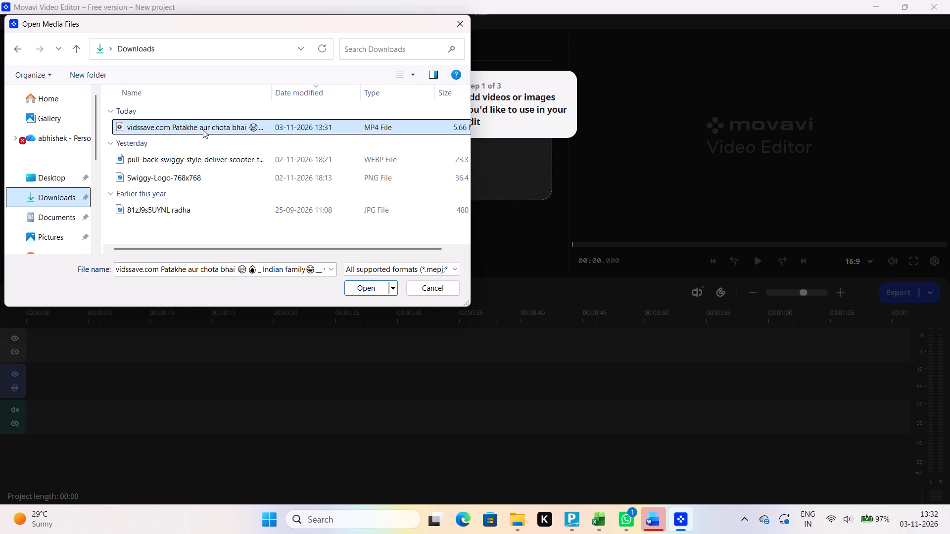
{"action": "left_click", "coordinate": [373, 287]}
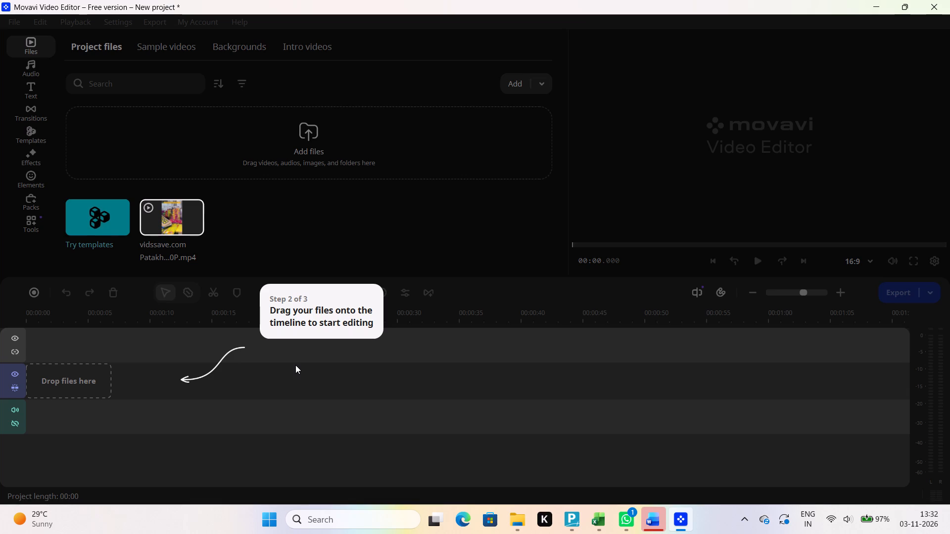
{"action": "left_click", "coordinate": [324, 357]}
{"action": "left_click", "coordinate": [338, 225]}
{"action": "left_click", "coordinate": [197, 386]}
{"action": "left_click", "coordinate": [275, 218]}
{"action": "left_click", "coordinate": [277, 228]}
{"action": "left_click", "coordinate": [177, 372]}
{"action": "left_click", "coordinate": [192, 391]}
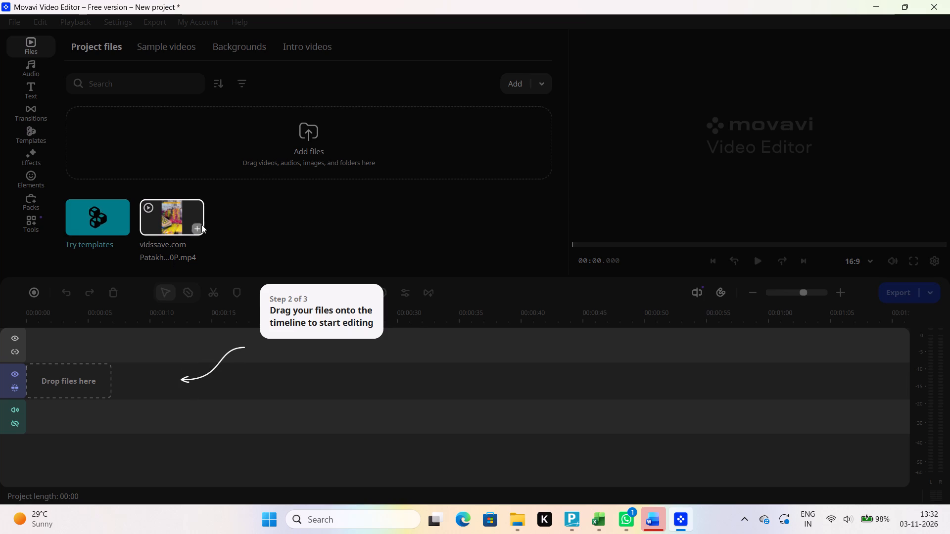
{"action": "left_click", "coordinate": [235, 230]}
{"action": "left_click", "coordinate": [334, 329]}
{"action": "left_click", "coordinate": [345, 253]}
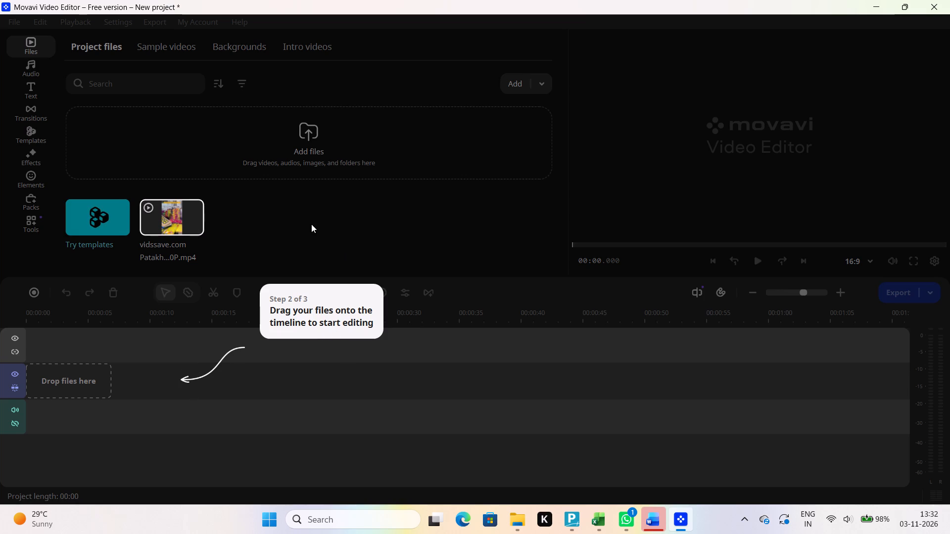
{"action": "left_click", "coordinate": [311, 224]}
Place the imported vidssave.com clip on the video track at the start of the timeline.
{"action": "left_click_drag", "start_coordinate": [173, 211], "coordinate": [176, 229]}
{"action": "left_click_drag", "start_coordinate": [176, 229], "coordinate": [57, 371]}
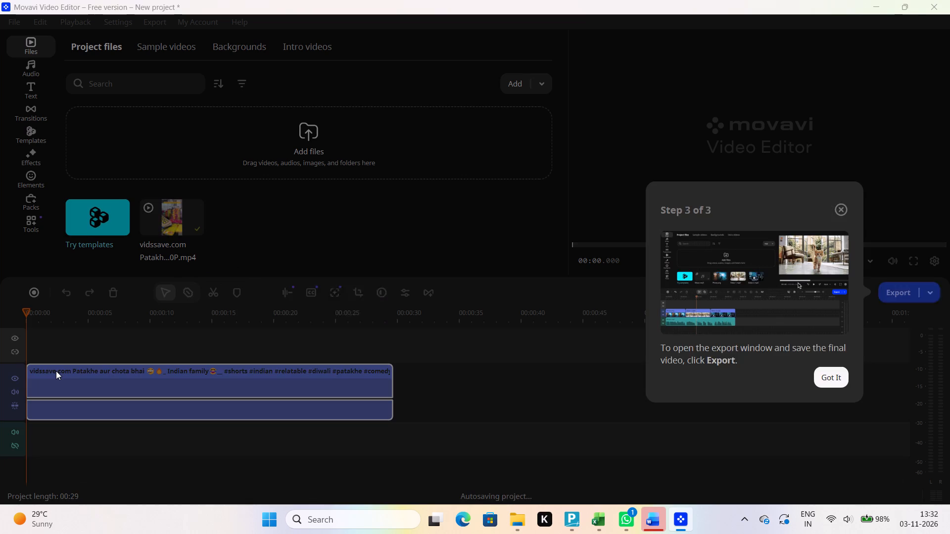
Dismiss the Step 3 of 3 onboarding tip about exporting.
{"action": "left_click", "coordinate": [624, 184]}
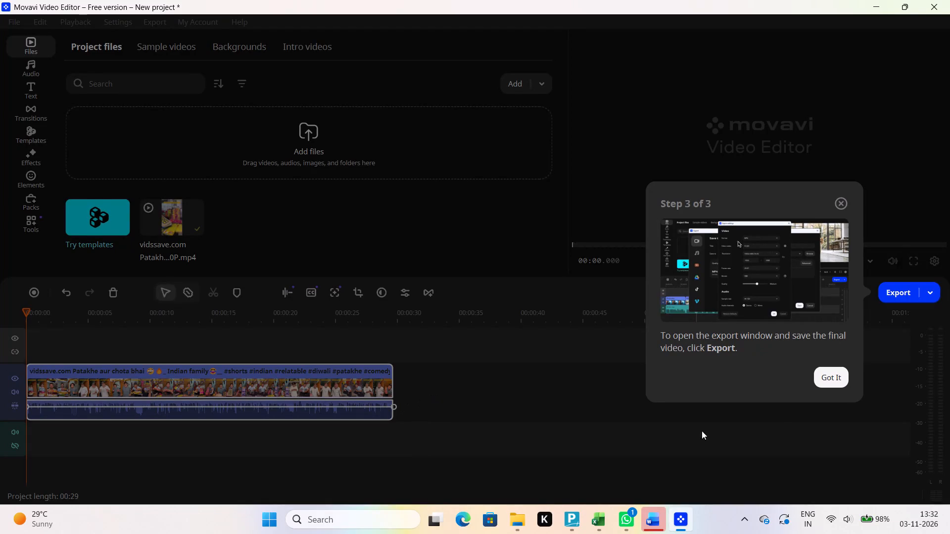
{"action": "left_click", "coordinate": [837, 380]}
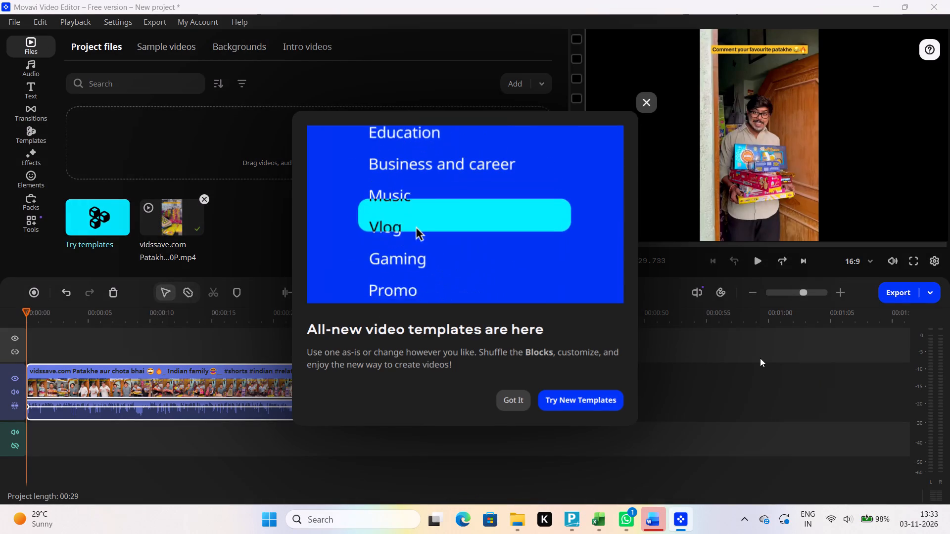
Dismiss the new video templates announcement and the follow-up Templates tip.
{"action": "left_click", "coordinate": [646, 107]}
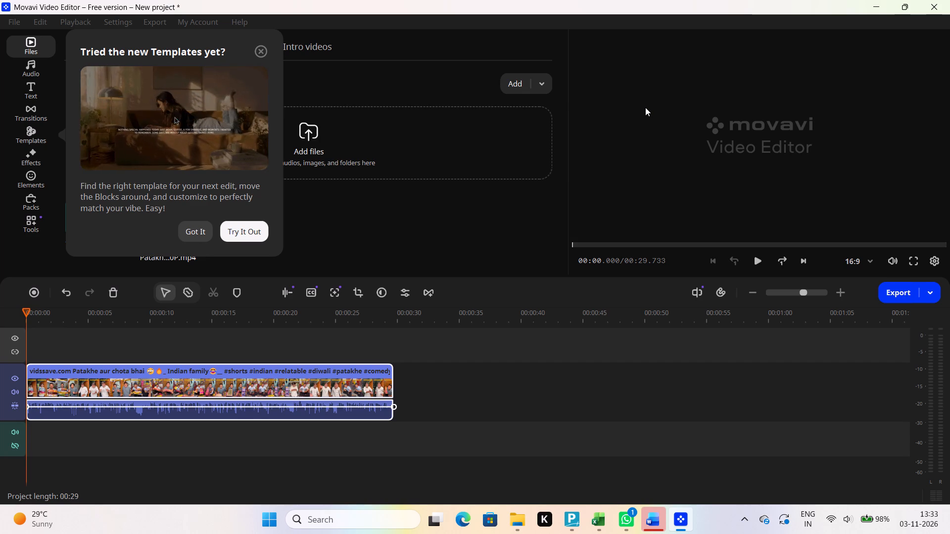
{"action": "scroll", "coordinate": [567, 367], "scroll_direction": "up", "scroll_amount": 5}
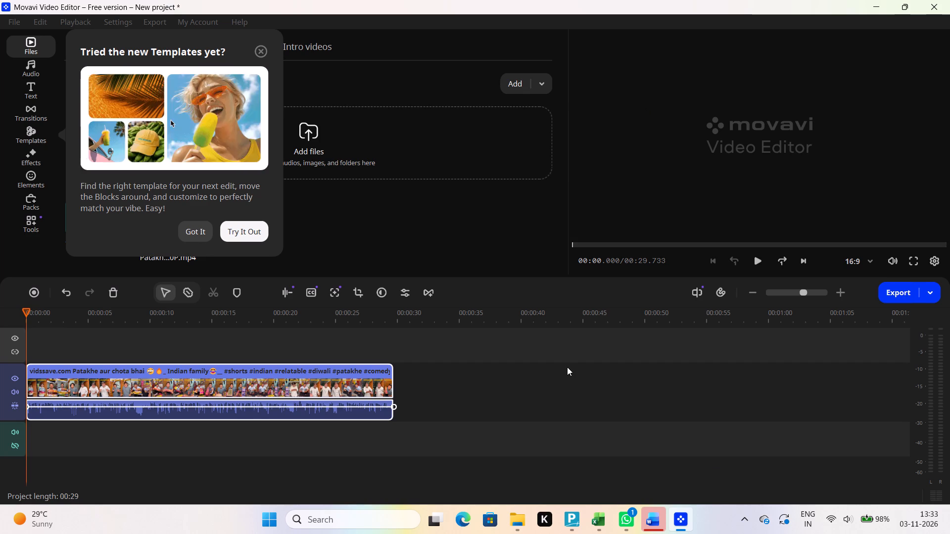
{"action": "left_click", "coordinate": [195, 229]}
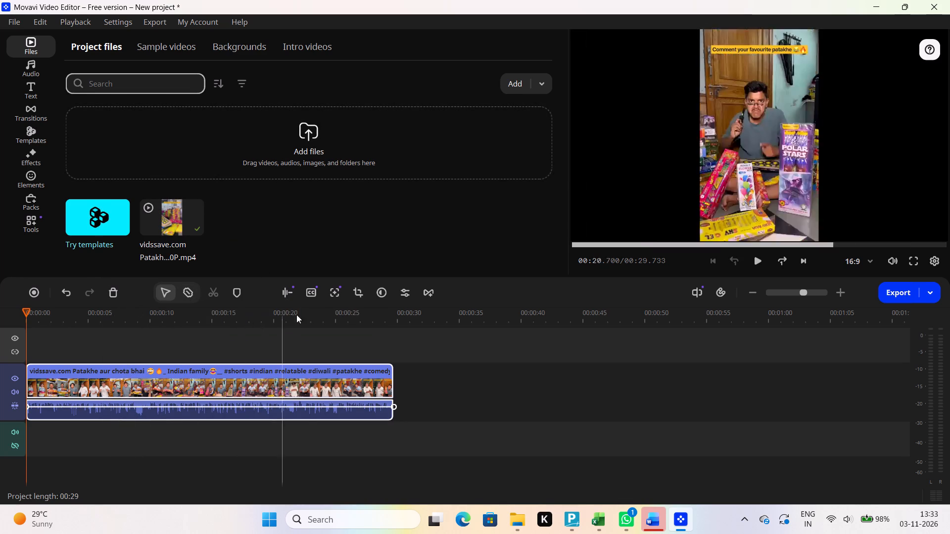
Manually crop the timeline clip, extending the crop frame downward and stretching its upper-right corner slightly past the picture edge.
{"action": "left_click", "coordinate": [359, 296]}
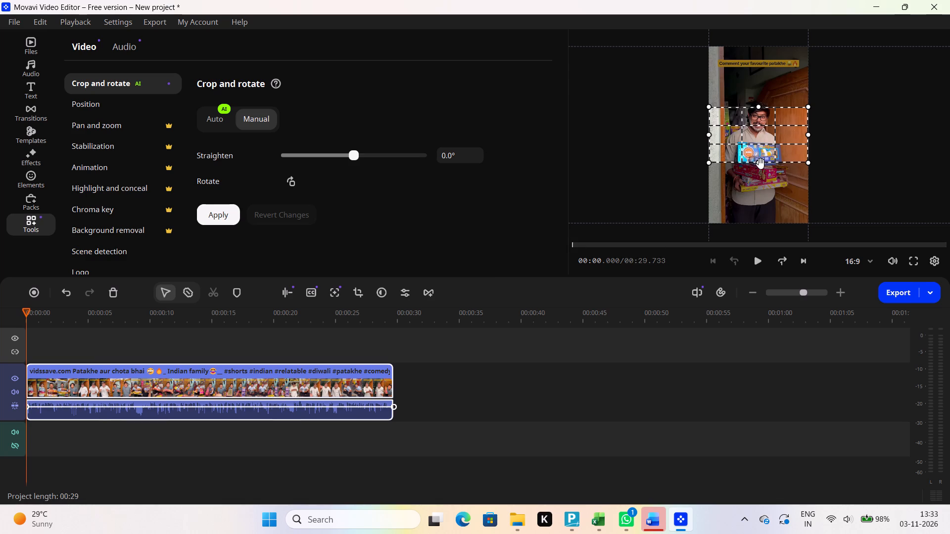
{"action": "left_click_drag", "start_coordinate": [760, 164], "coordinate": [761, 195]}
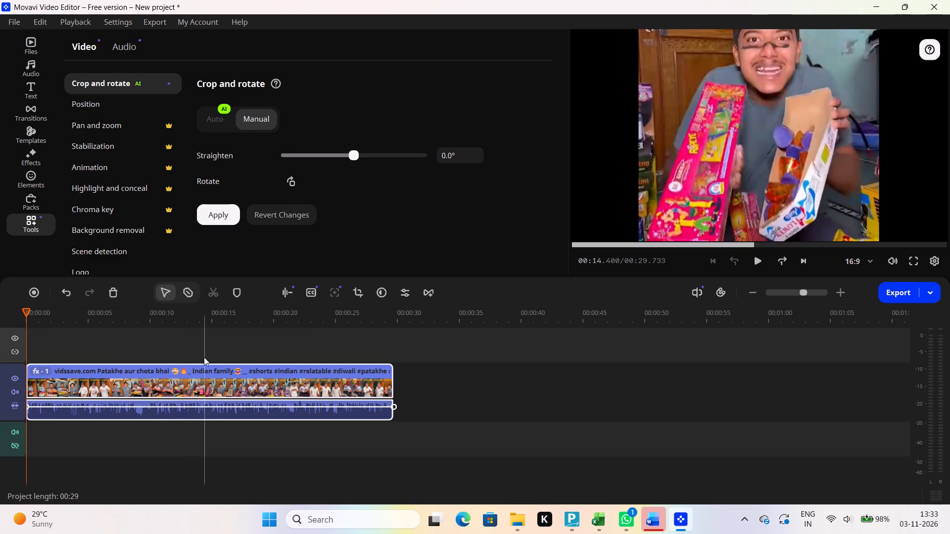
{"action": "right_click", "coordinate": [773, 166]}
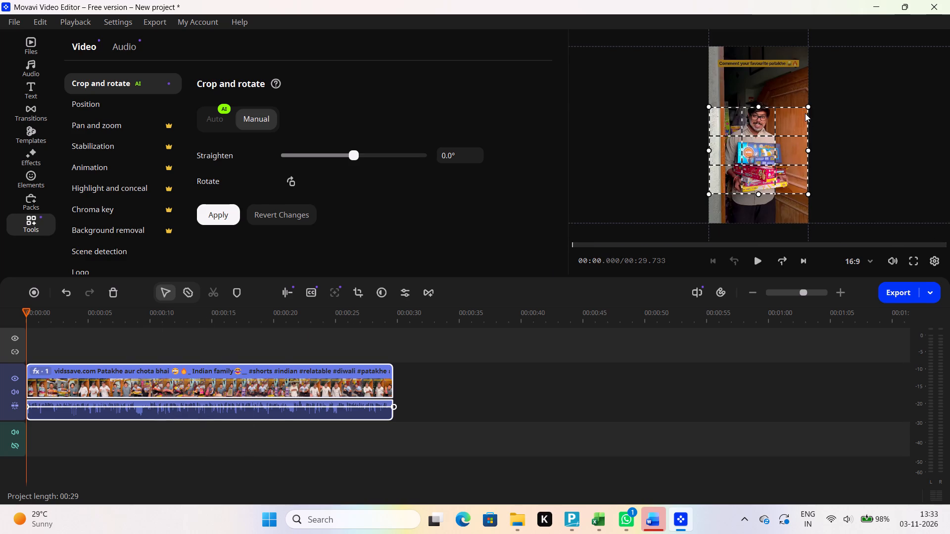
{"action": "left_click_drag", "start_coordinate": [807, 108], "coordinate": [799, 50]}
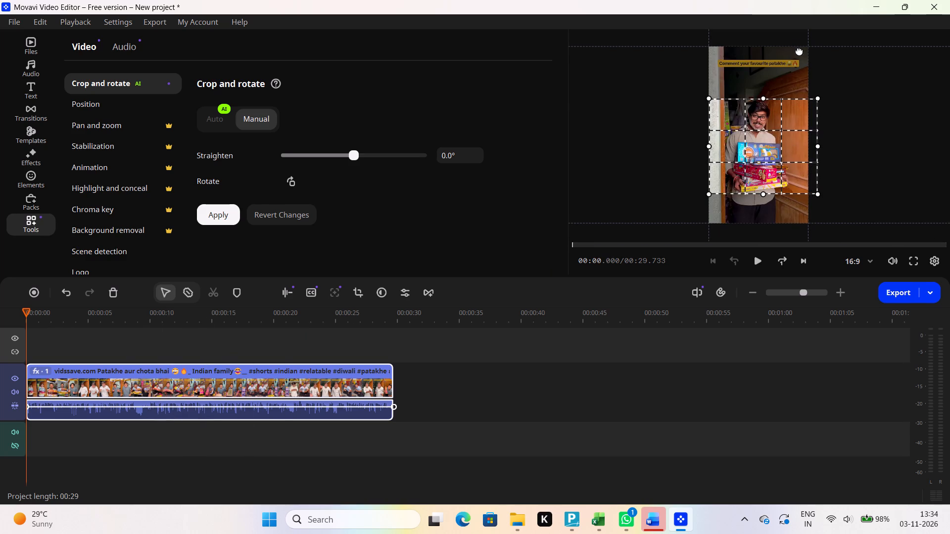
{"action": "left_click_drag", "start_coordinate": [799, 50], "coordinate": [797, 44]}
{"action": "left_click_drag", "start_coordinate": [795, 53], "coordinate": [776, 153]}
{"action": "right_click", "coordinate": [772, 139]}
{"action": "left_click", "coordinate": [772, 139]}
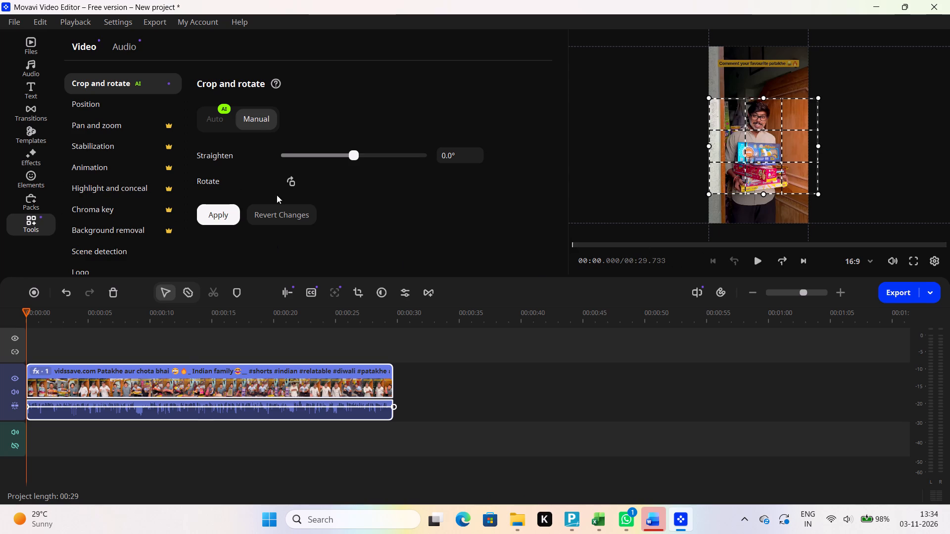
{"action": "left_click", "coordinate": [352, 155]}
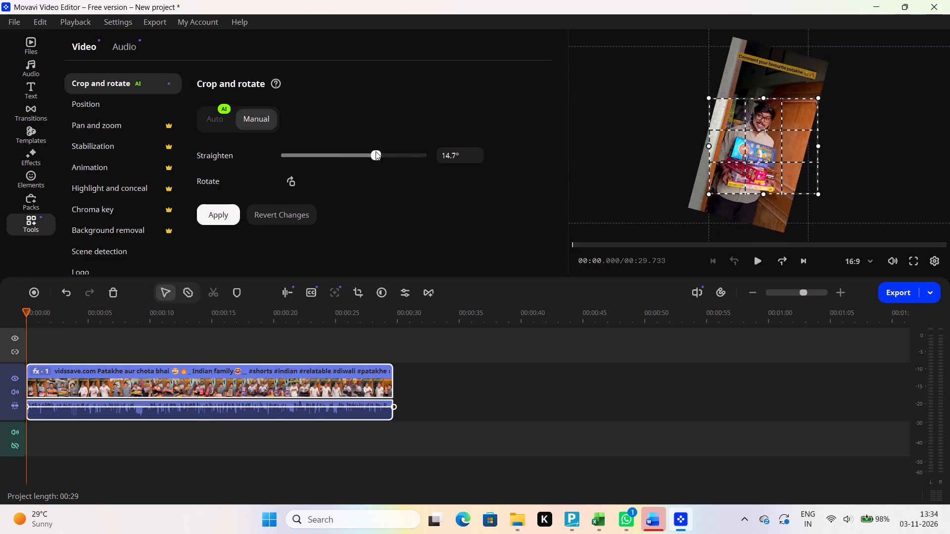
{"action": "left_click", "coordinate": [374, 238]}
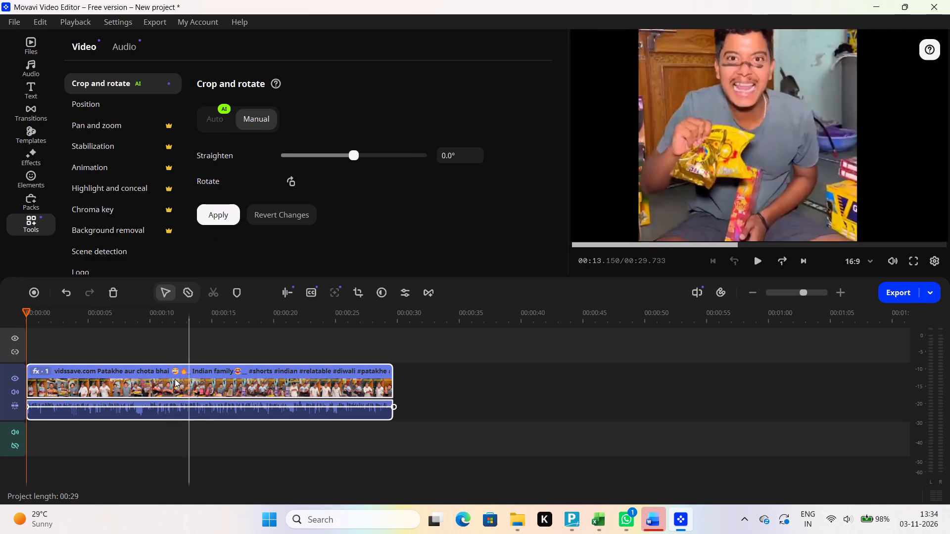
Select the clip on the timeline with the playhead at about 18.6 seconds.
{"action": "left_click", "coordinate": [175, 366]}
{"action": "left_click", "coordinate": [177, 413]}
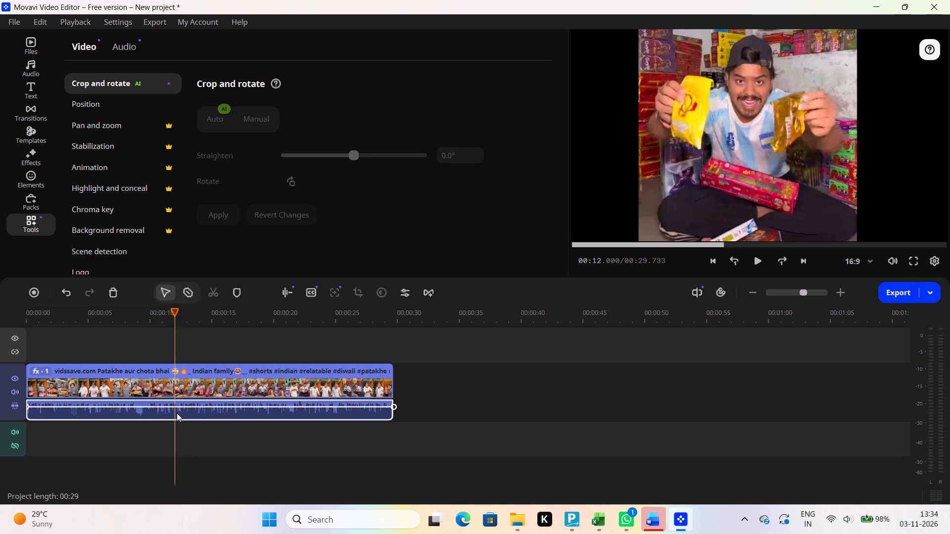
{"action": "left_click", "coordinate": [179, 401]}
{"action": "left_click", "coordinate": [185, 410]}
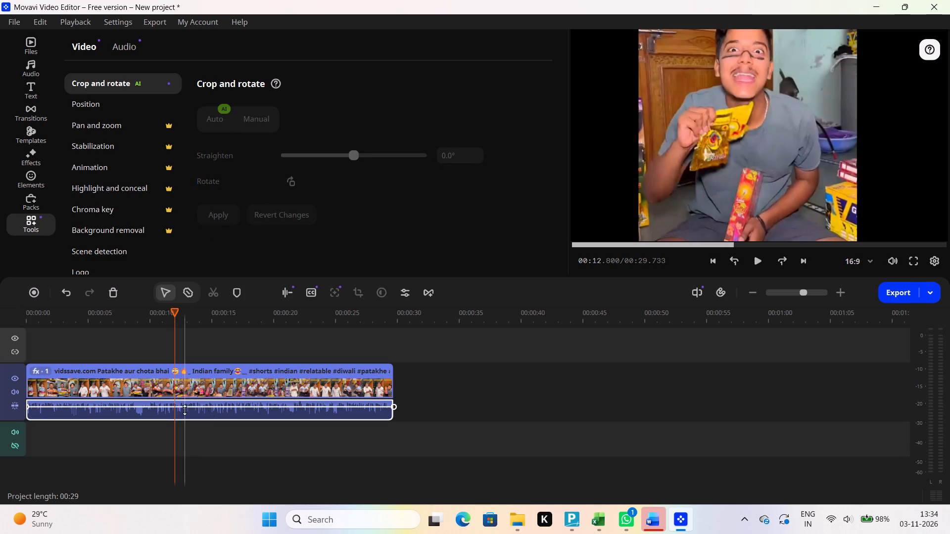
{"action": "left_click", "coordinate": [479, 351]}
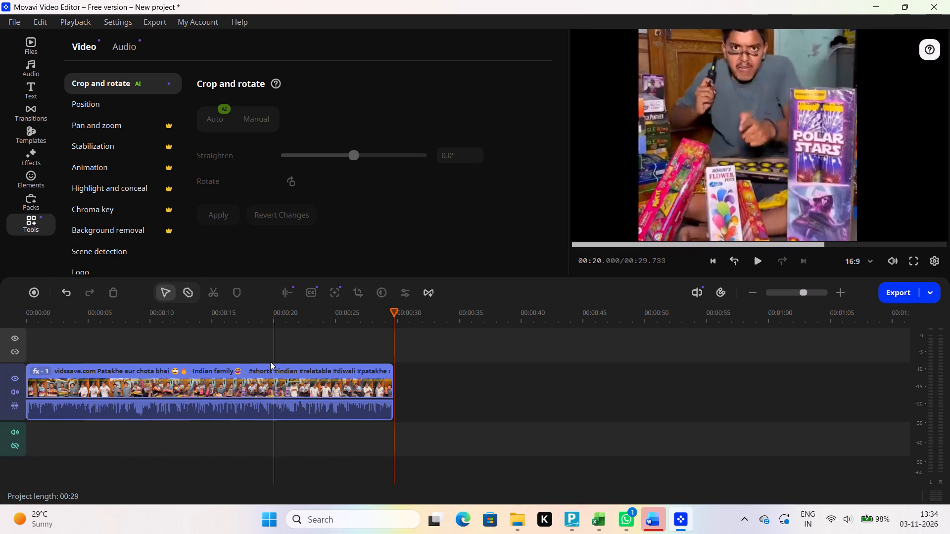
{"action": "left_click", "coordinate": [256, 382]}
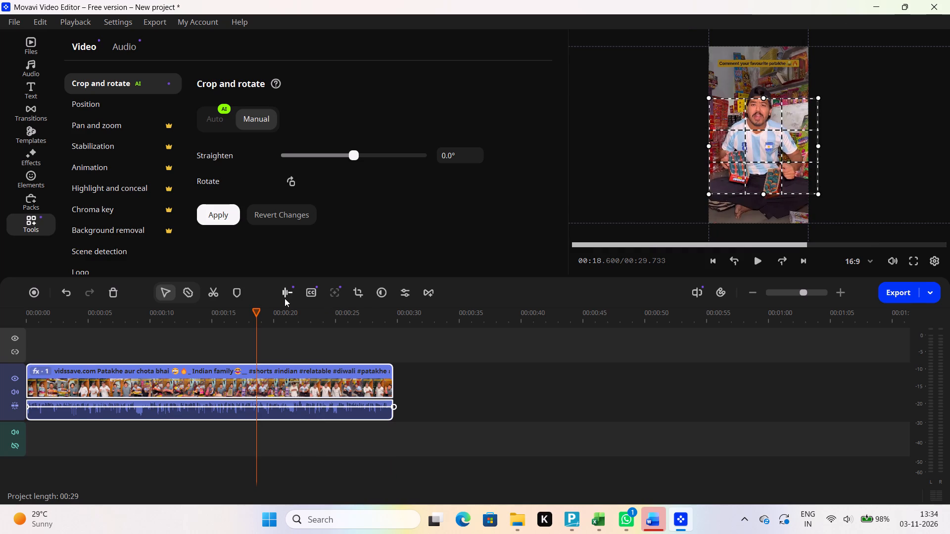
{"action": "left_click", "coordinate": [333, 297]}
Open the Special effects collection in Elements by accepting its introductory tip.
{"action": "left_click", "coordinate": [35, 185]}
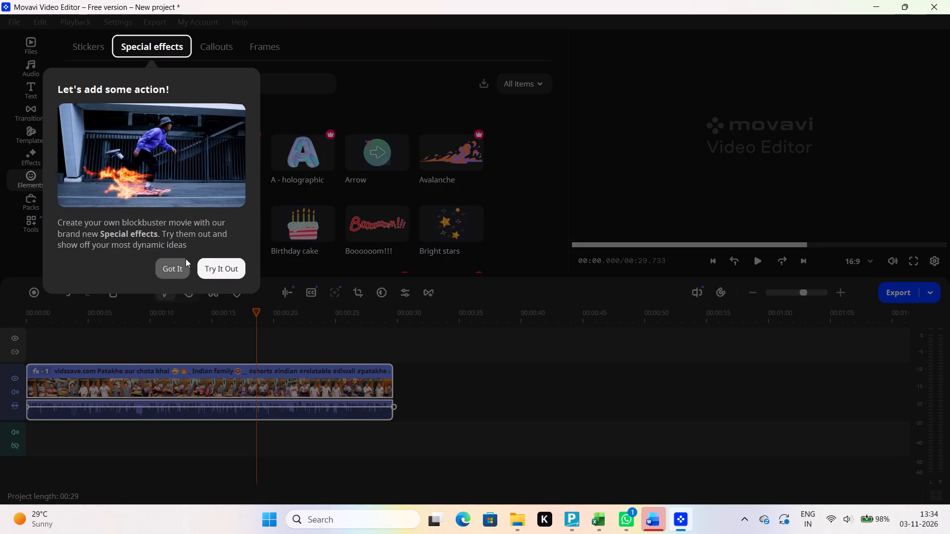
{"action": "left_click", "coordinate": [213, 269]}
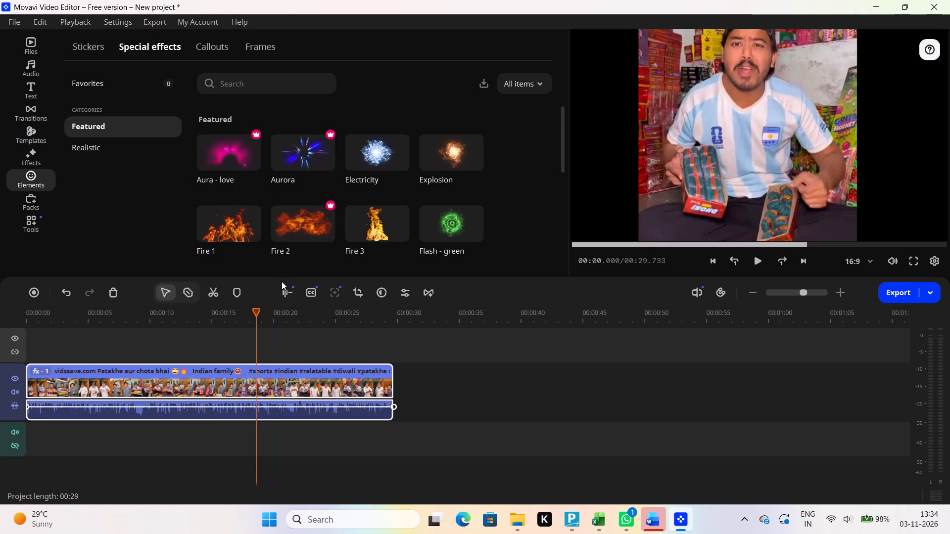
Split the selected clip at the playhead, at 18.6 seconds.
{"action": "left_click", "coordinate": [214, 295]}
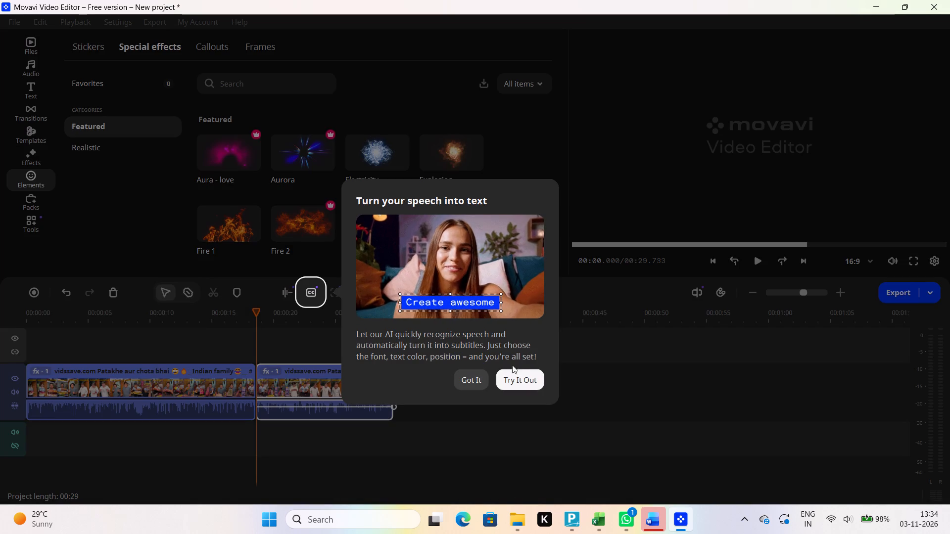
Accept the speech-to-text tip to open Auto subtitles and look through the available audio tools.
{"action": "left_click", "coordinate": [517, 363]}
{"action": "left_click", "coordinate": [519, 372]}
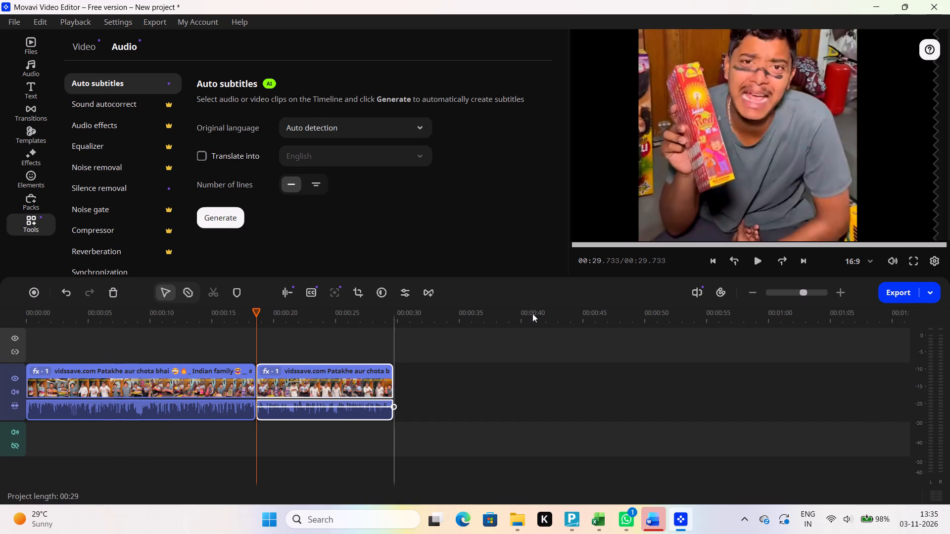
{"action": "scroll", "coordinate": [69, 166], "scroll_direction": "down", "scroll_amount": 3}
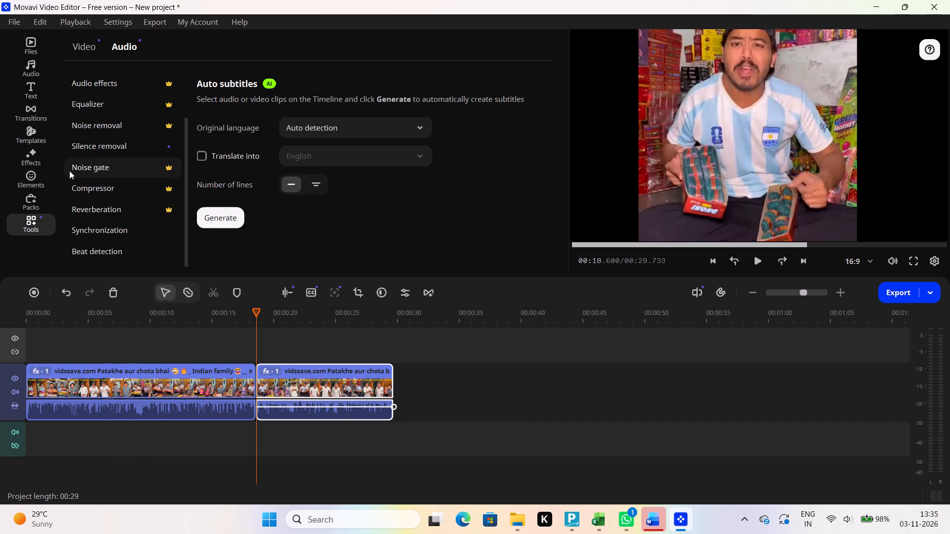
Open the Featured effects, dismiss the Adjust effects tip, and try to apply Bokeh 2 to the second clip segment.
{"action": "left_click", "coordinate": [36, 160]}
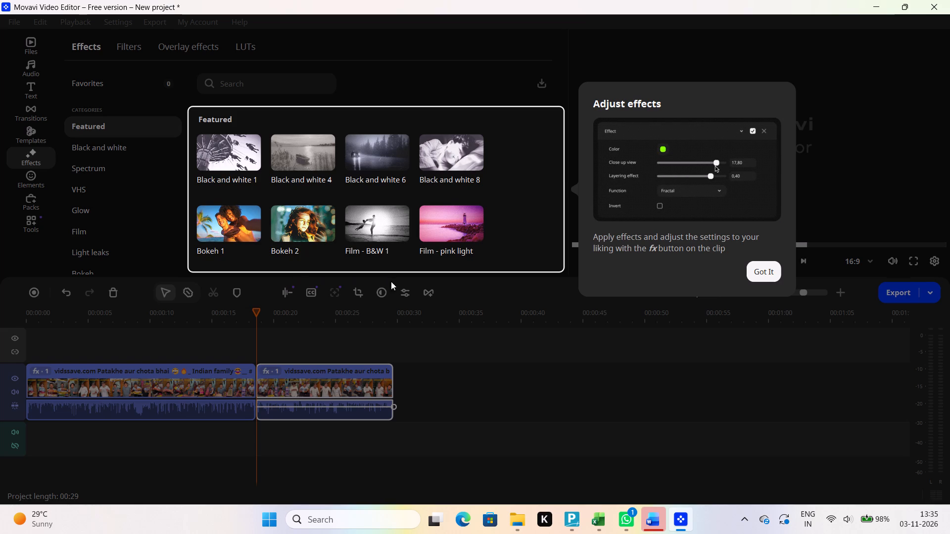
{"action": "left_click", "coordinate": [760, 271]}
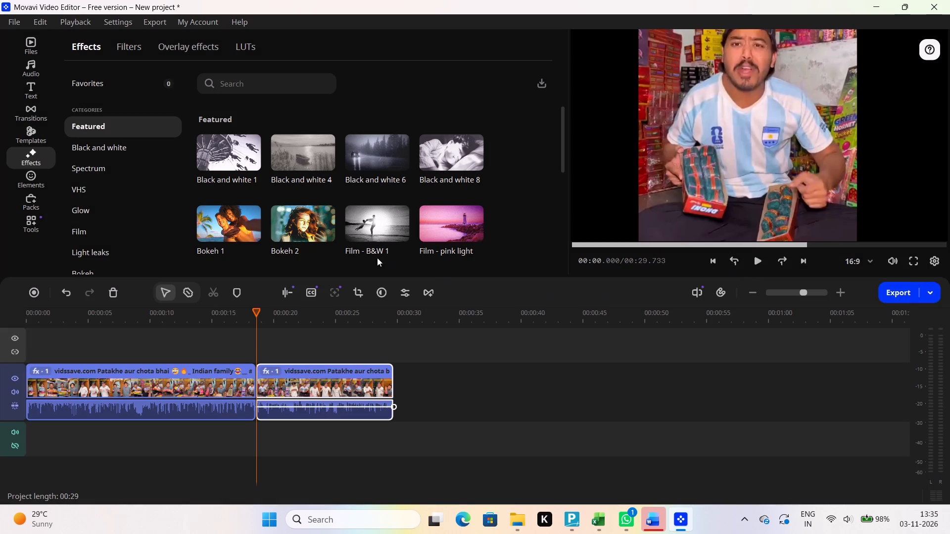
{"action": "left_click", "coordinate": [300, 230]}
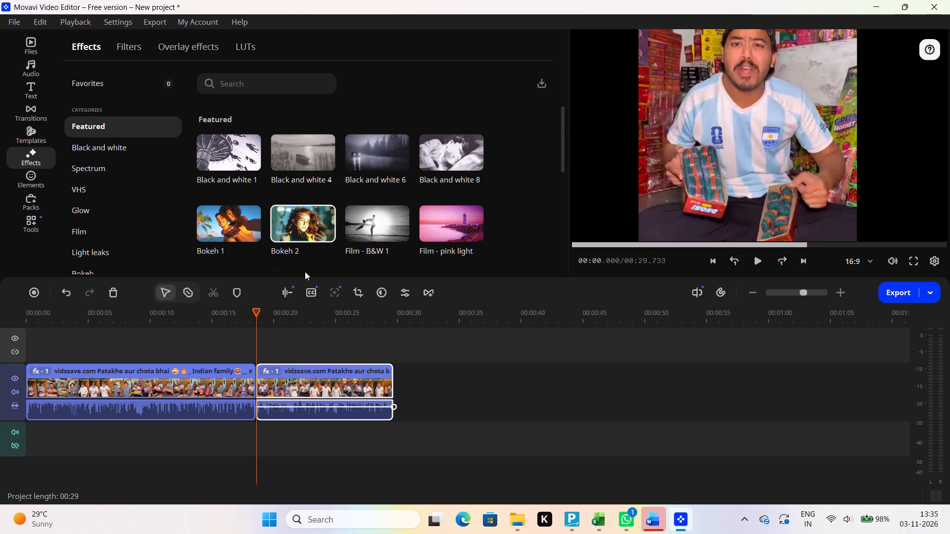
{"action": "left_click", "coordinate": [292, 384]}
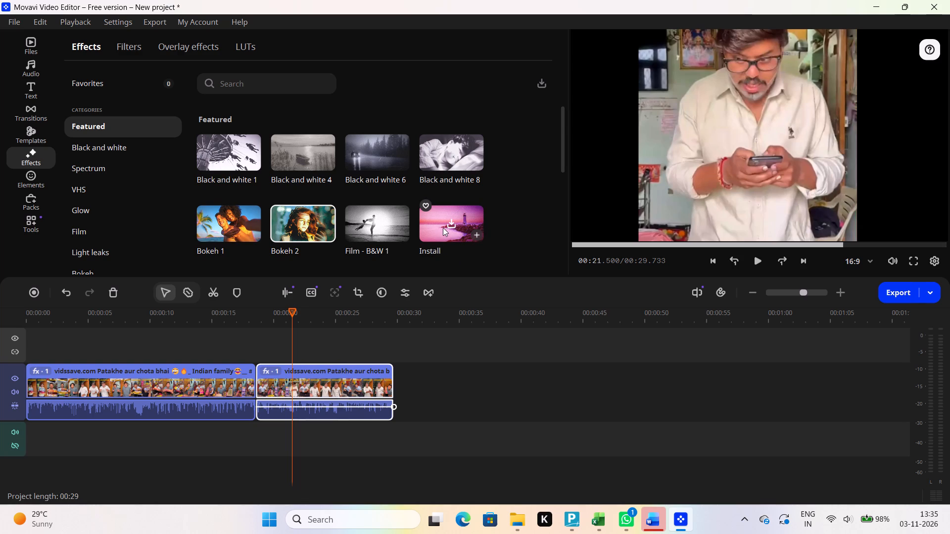
Install the Film - pink light effect and try to apply it to the second clip segment.
{"action": "left_click", "coordinate": [456, 229]}
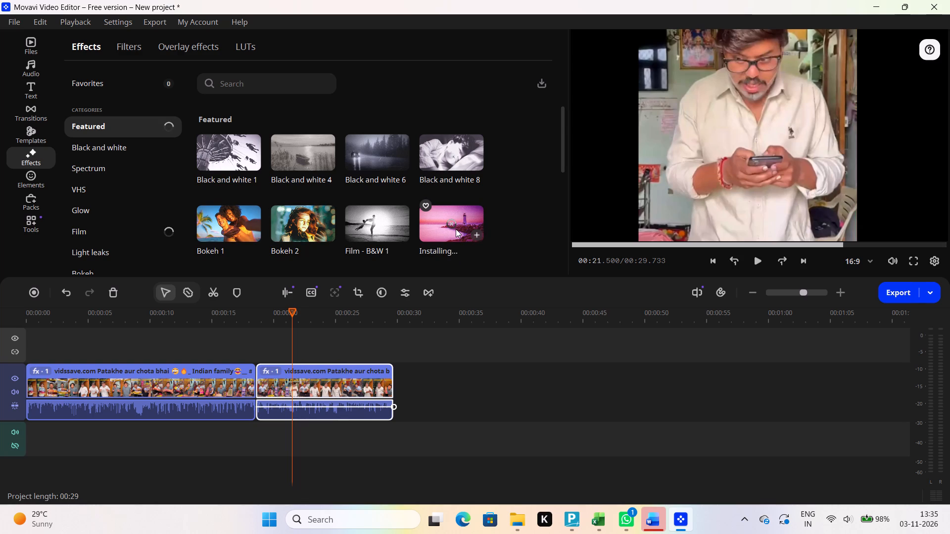
{"action": "left_click", "coordinate": [347, 382]}
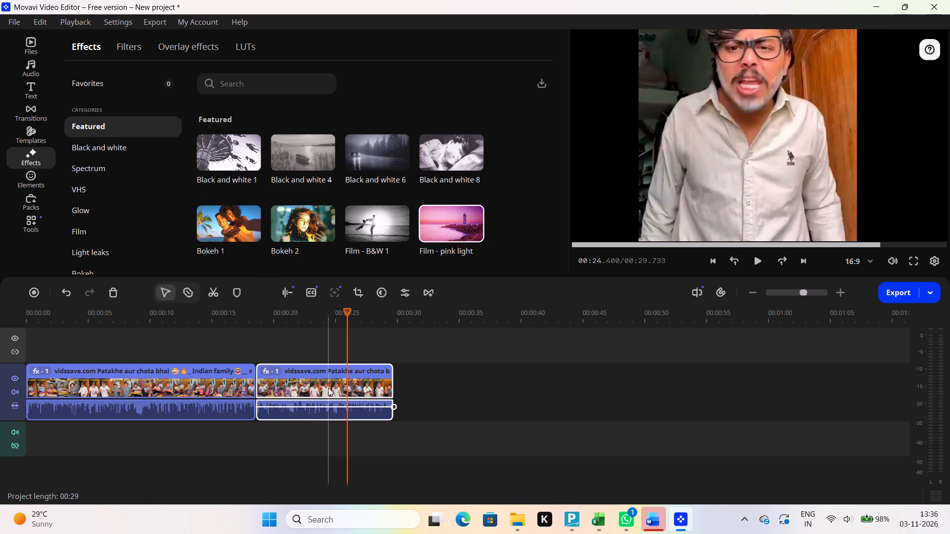
Open the second segment's clip settings, dismiss the Replace clips tip, and lower its opacity to 83%.
{"action": "left_click", "coordinate": [324, 361]}
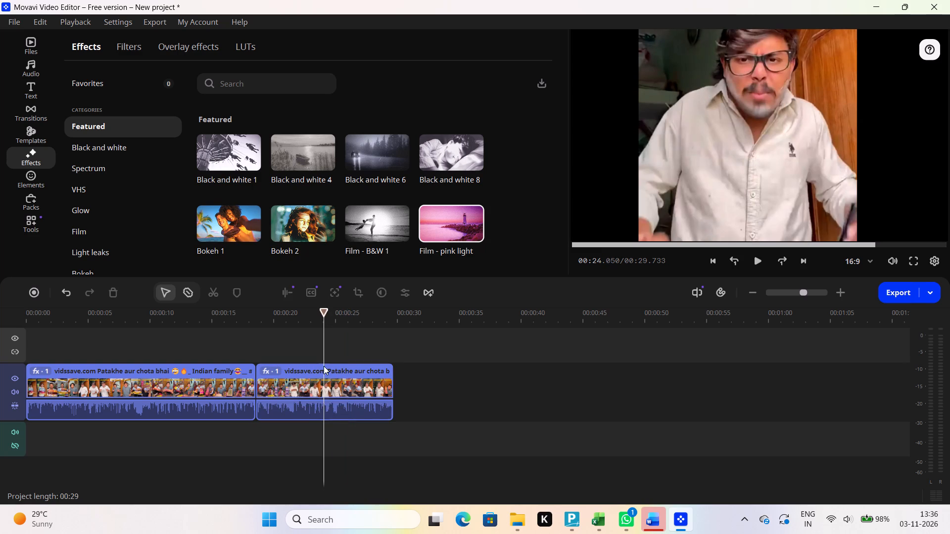
{"action": "left_click", "coordinate": [324, 365]}
{"action": "triple_click", "coordinate": [324, 365]}
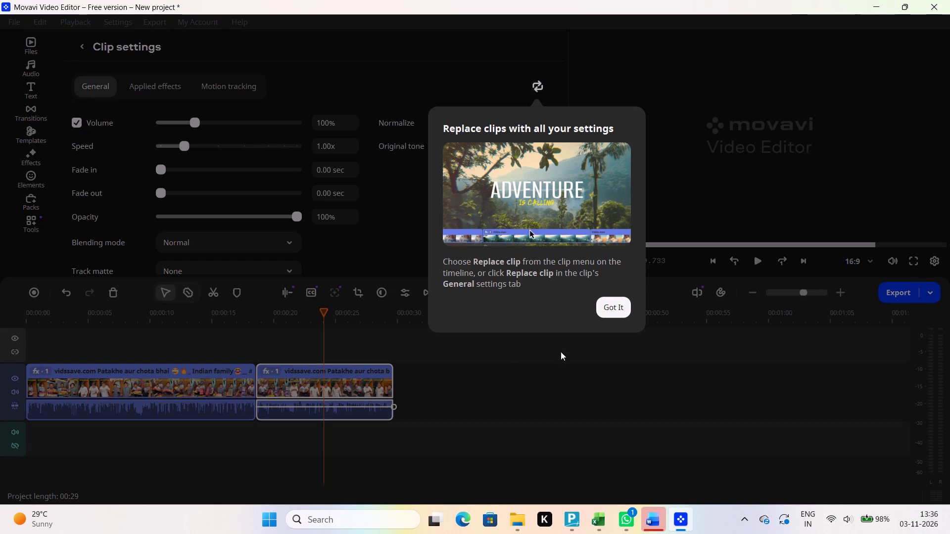
{"action": "double_click", "coordinate": [629, 311]}
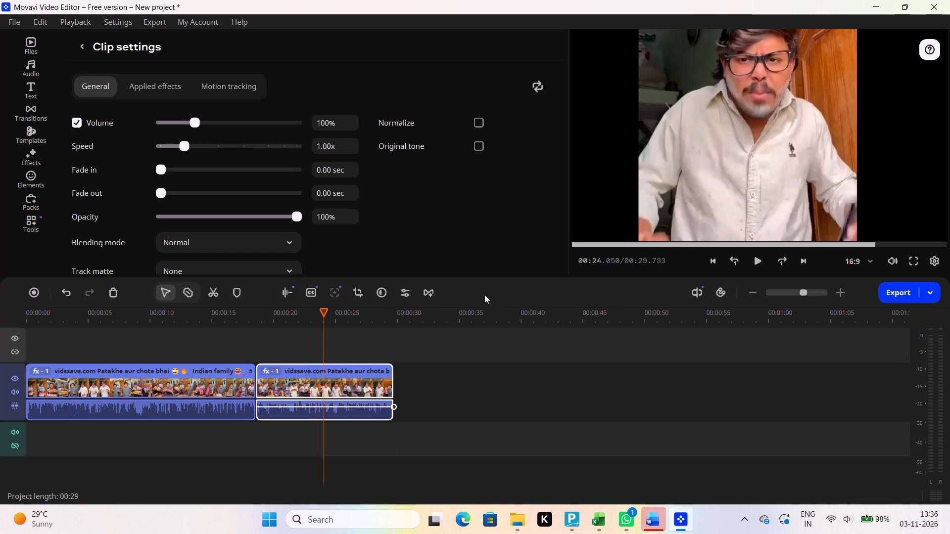
{"action": "left_click_drag", "start_coordinate": [293, 212], "coordinate": [276, 211]}
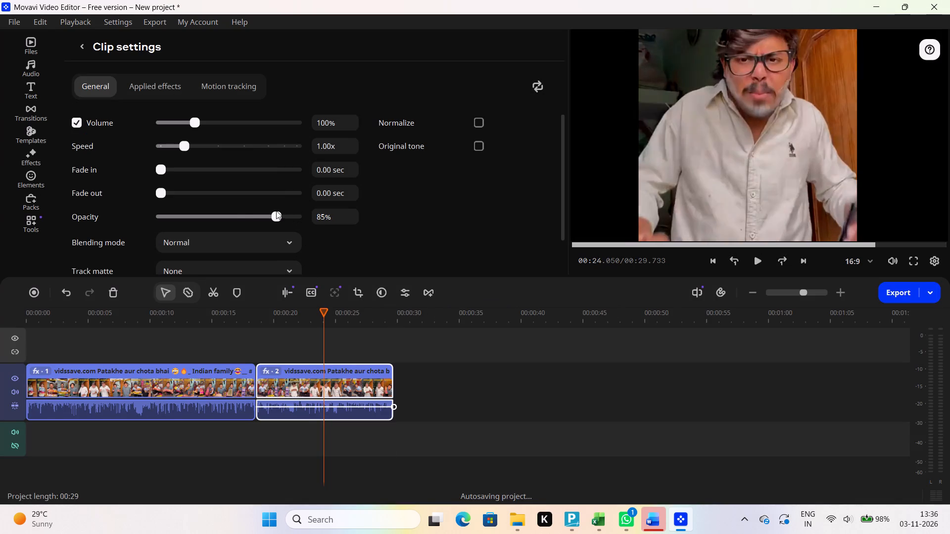
{"action": "left_click_drag", "start_coordinate": [276, 211], "coordinate": [251, 211]}
{"action": "left_click_drag", "start_coordinate": [251, 213], "coordinate": [273, 213]}
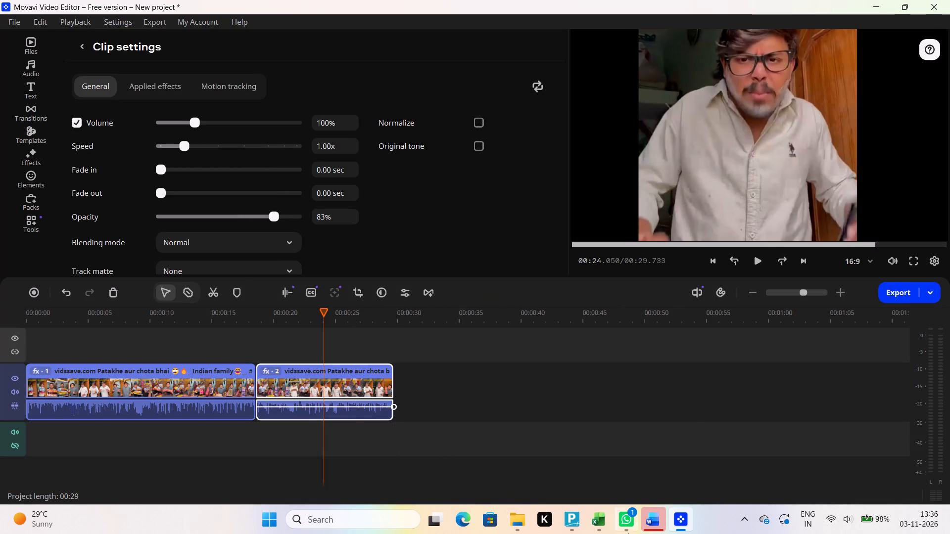
Switch to the application with the K icon.
{"action": "left_click", "coordinate": [541, 521]}
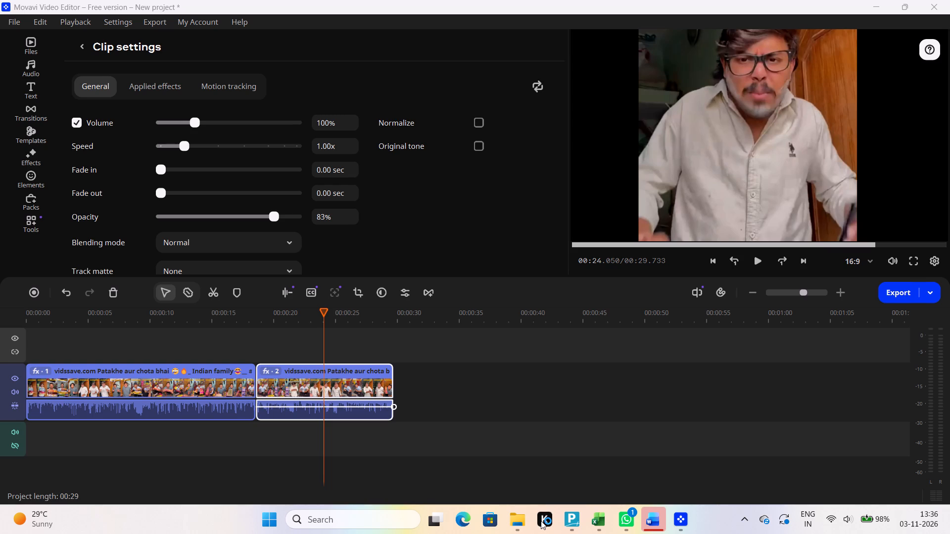
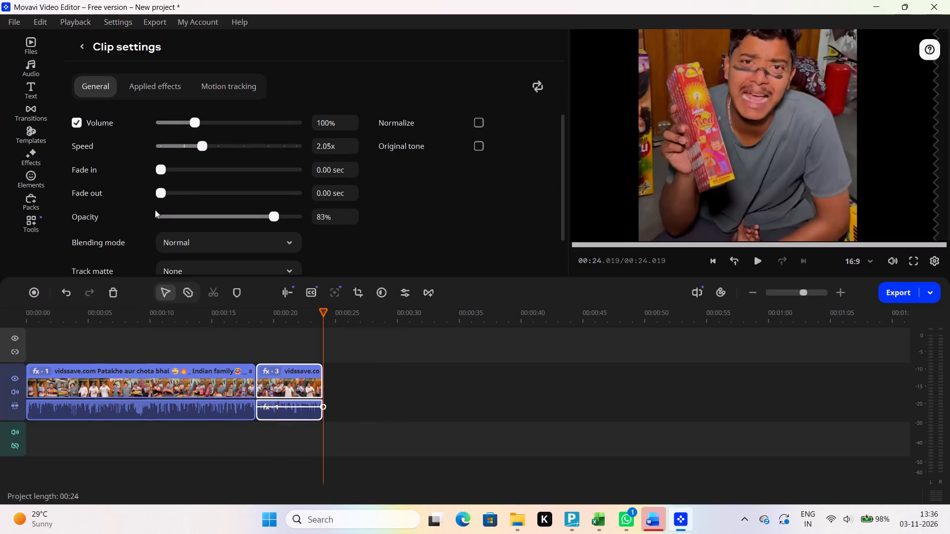
Set the second clip segment's fade in to 1.50 sec and fade out to 7.50 sec, and play the project.
{"action": "left_click_drag", "start_coordinate": [160, 168], "coordinate": [177, 166]}
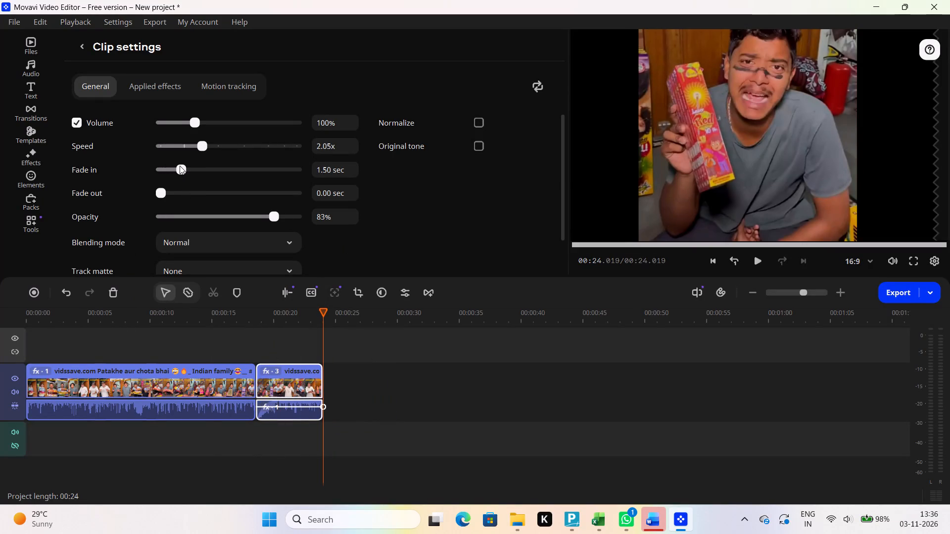
{"action": "left_click", "coordinate": [180, 166]}
{"action": "left_click_drag", "start_coordinate": [164, 190], "coordinate": [182, 193]}
{"action": "left_click", "coordinate": [182, 193]}
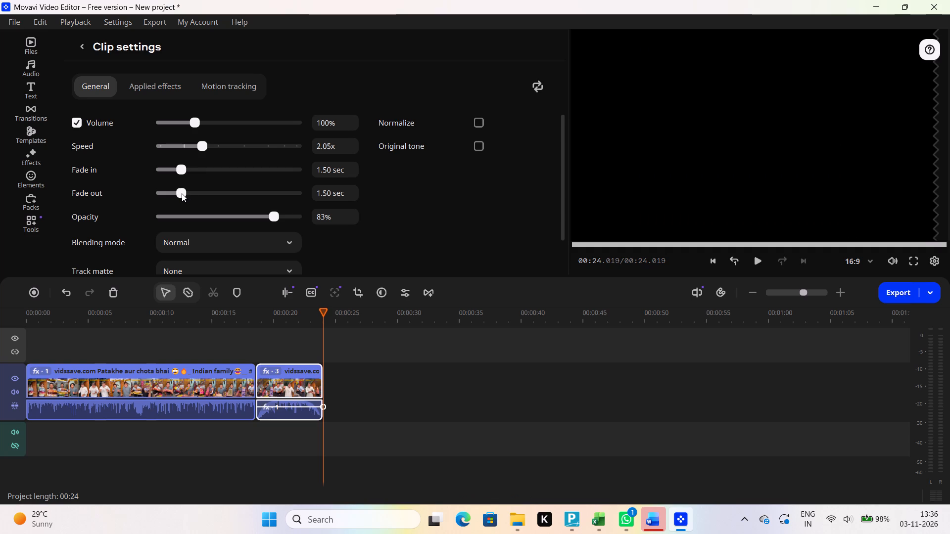
{"action": "left_click_drag", "start_coordinate": [182, 193], "coordinate": [147, 193]}
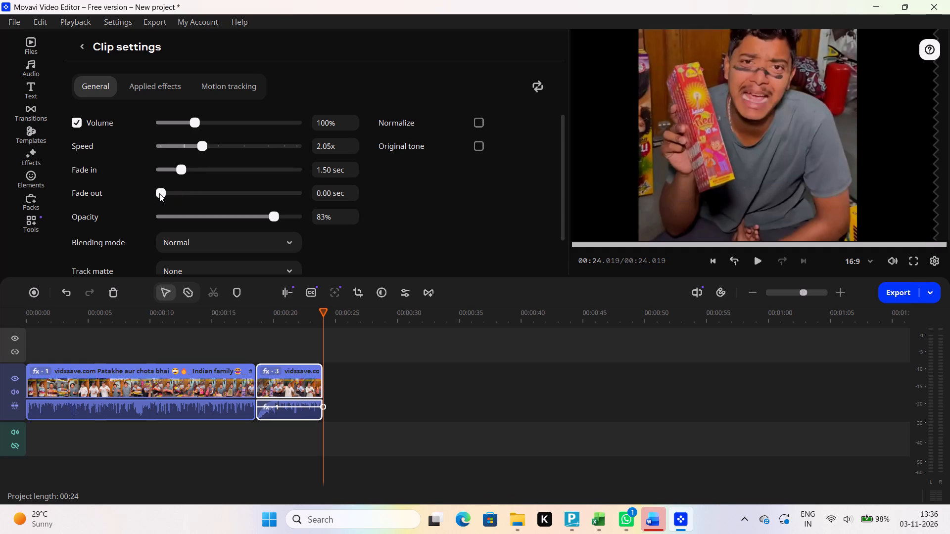
{"action": "left_click_drag", "start_coordinate": [164, 193], "coordinate": [257, 205]}
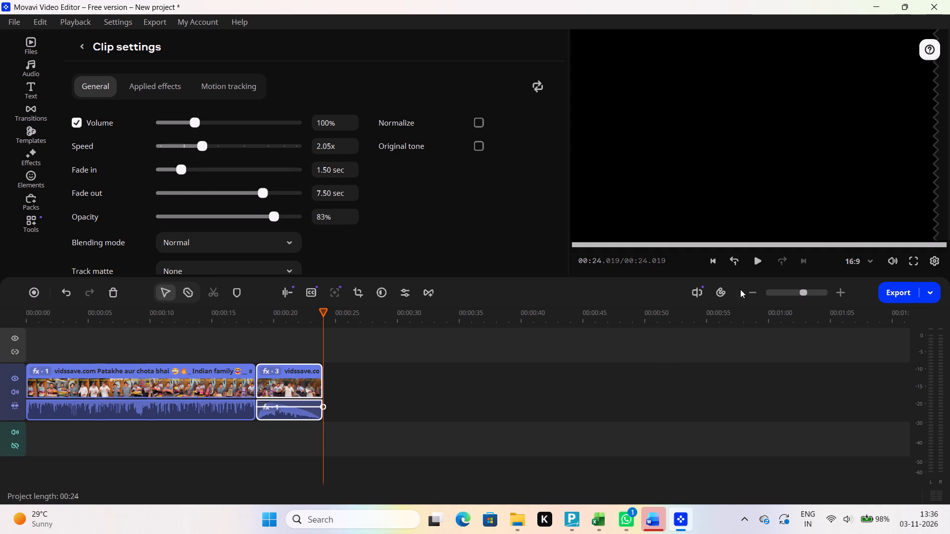
{"action": "left_click", "coordinate": [761, 263]}
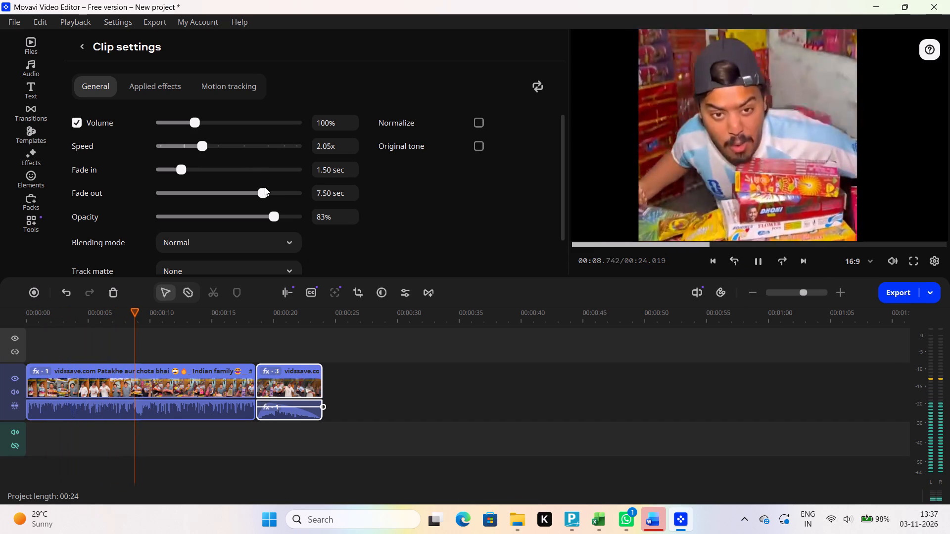
Adjust the second segment to a 5.00 sec fade out, 64% opacity and 3.90x speed, and resume the preview.
{"action": "left_click_drag", "start_coordinate": [263, 187], "coordinate": [232, 188]}
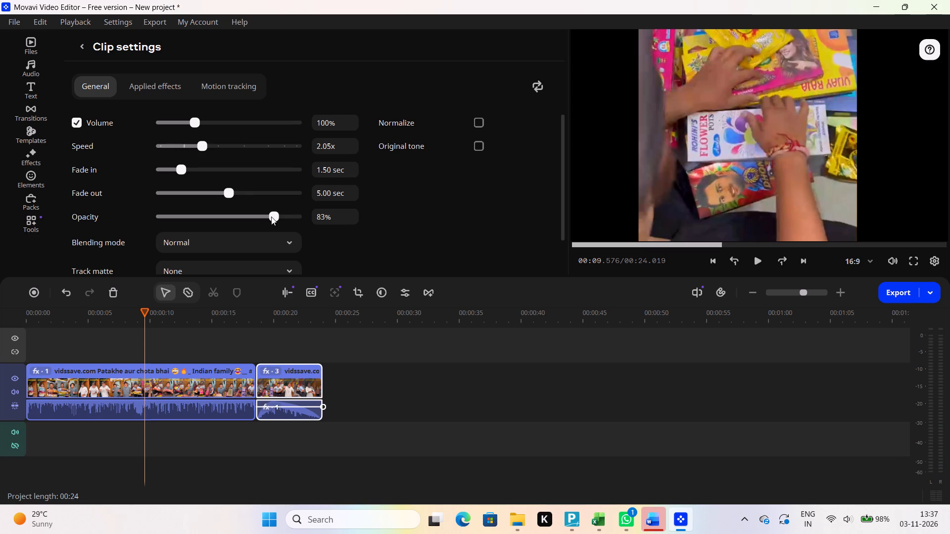
{"action": "left_click_drag", "start_coordinate": [272, 217], "coordinate": [247, 213]}
{"action": "left_click_drag", "start_coordinate": [201, 144], "coordinate": [230, 144]}
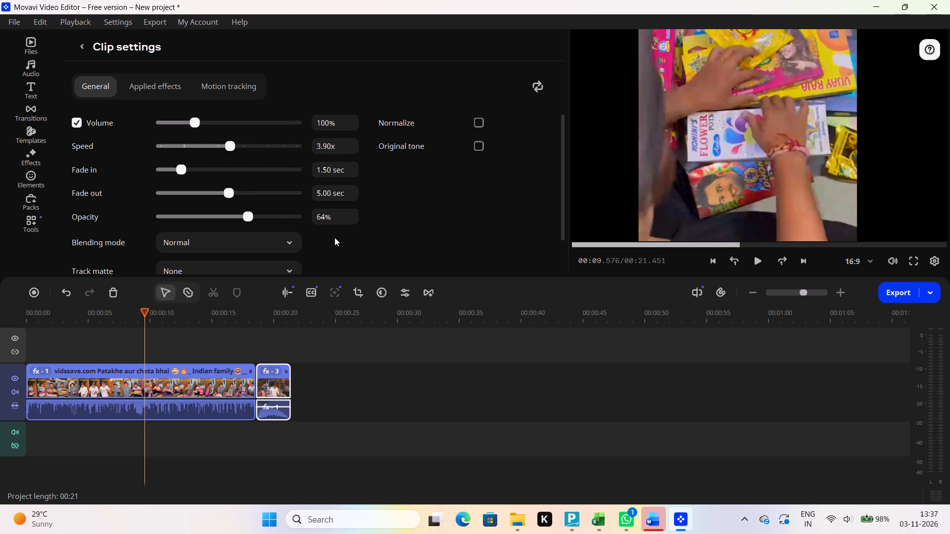
{"action": "left_click", "coordinate": [754, 259]}
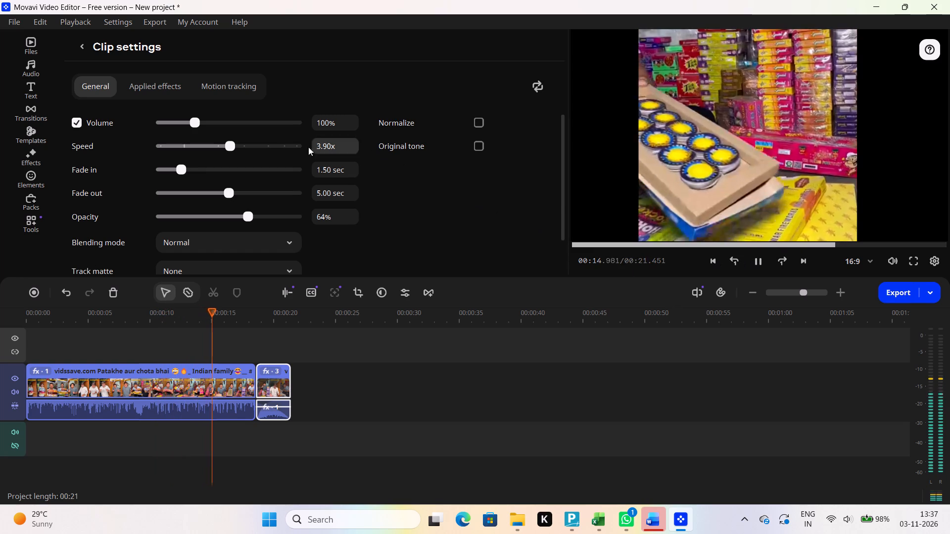
Raise the second segment's volume to 202% and play the project through to its end.
{"action": "left_click_drag", "start_coordinate": [196, 117], "coordinate": [229, 117]}
{"action": "left_click", "coordinate": [229, 117]}
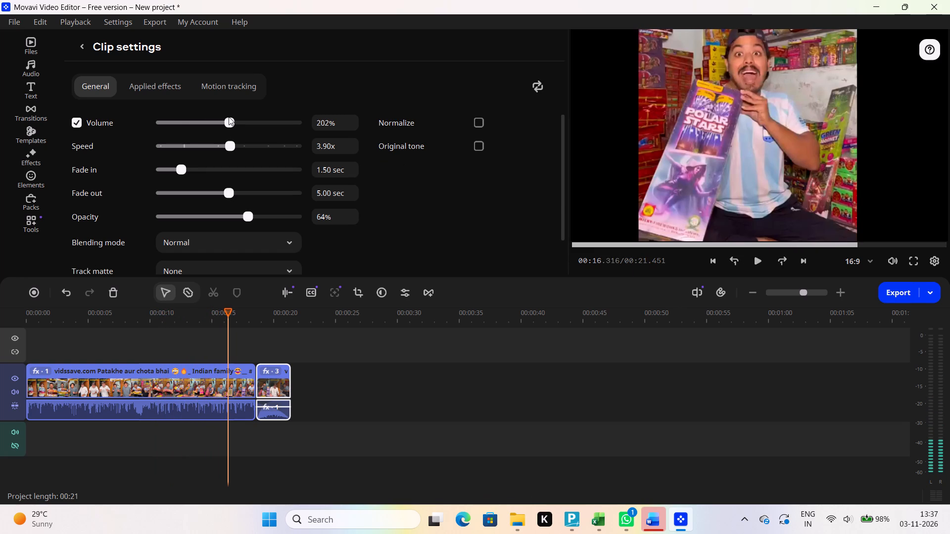
{"action": "double_click", "coordinate": [229, 117]}
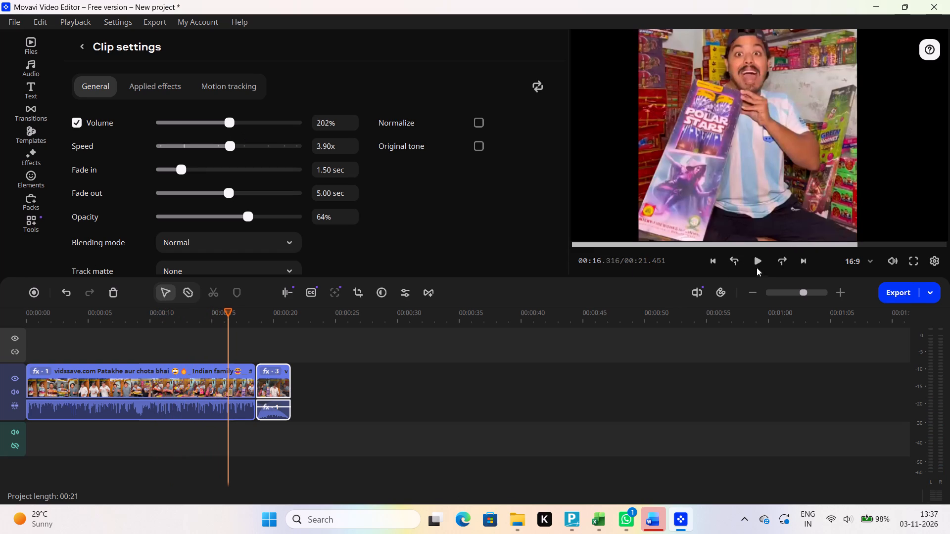
{"action": "left_click", "coordinate": [755, 258]}
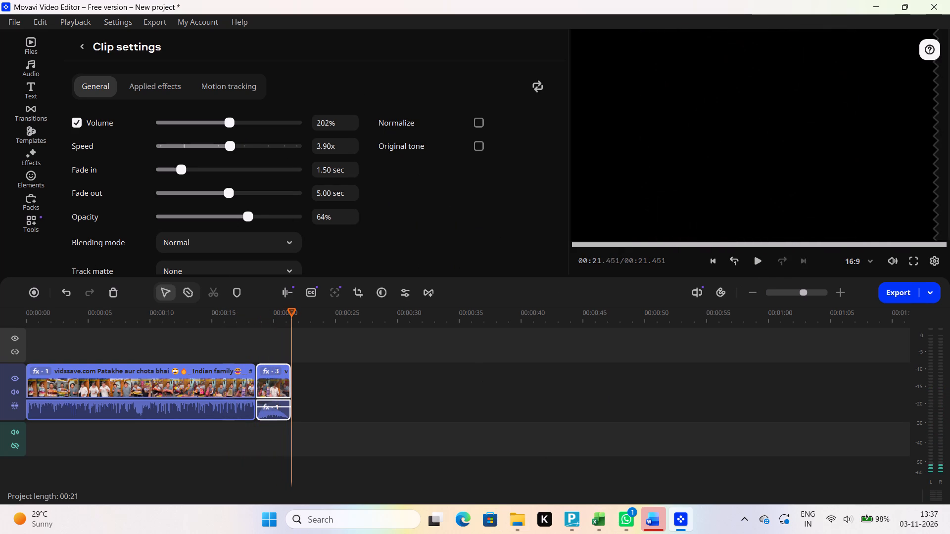
Try a speed of 4.81x on the second segment, and settle on 3.00x.
{"action": "left_click_drag", "start_coordinate": [225, 143], "coordinate": [242, 142]}
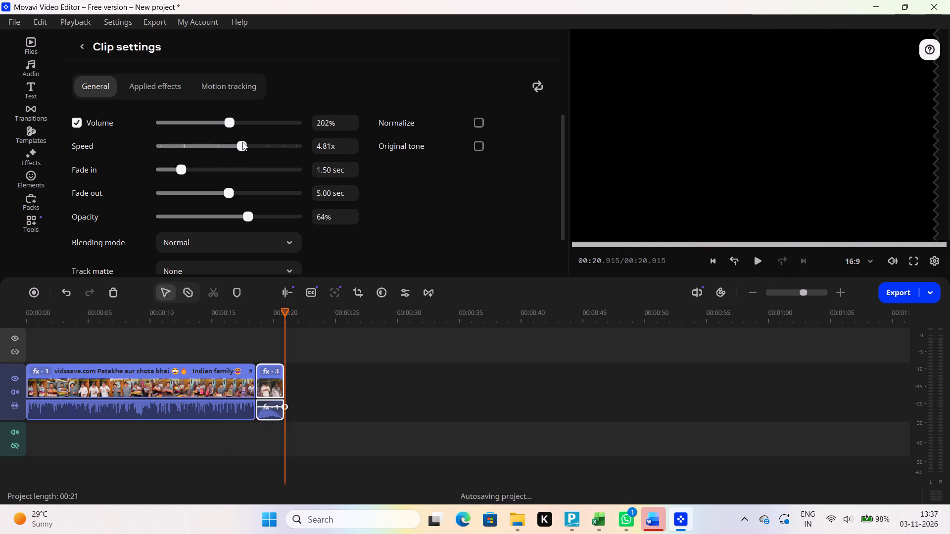
{"action": "left_click_drag", "start_coordinate": [242, 142], "coordinate": [218, 143]}
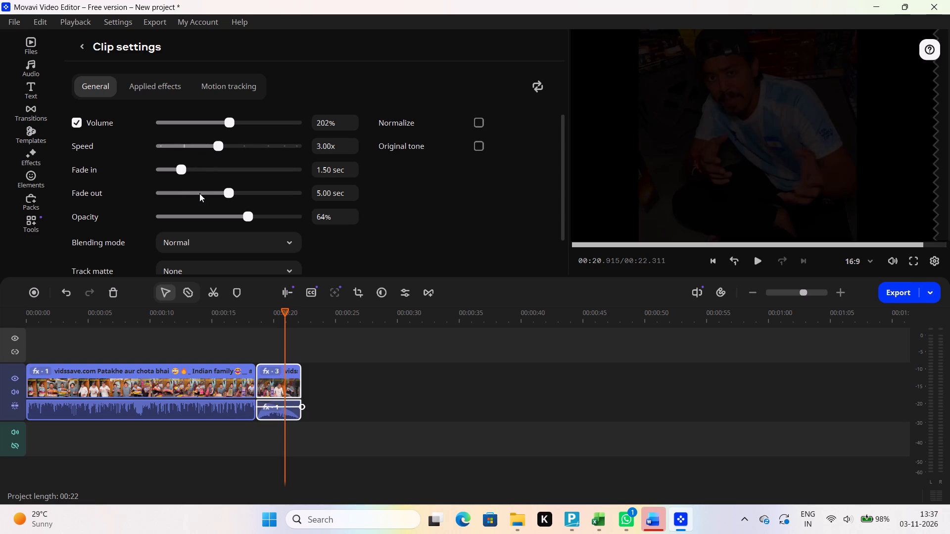
Set the second segment's blending mode to Color, enable Reverse, and preview the project.
{"action": "scroll", "coordinate": [242, 219], "scroll_direction": "down", "scroll_amount": 3}
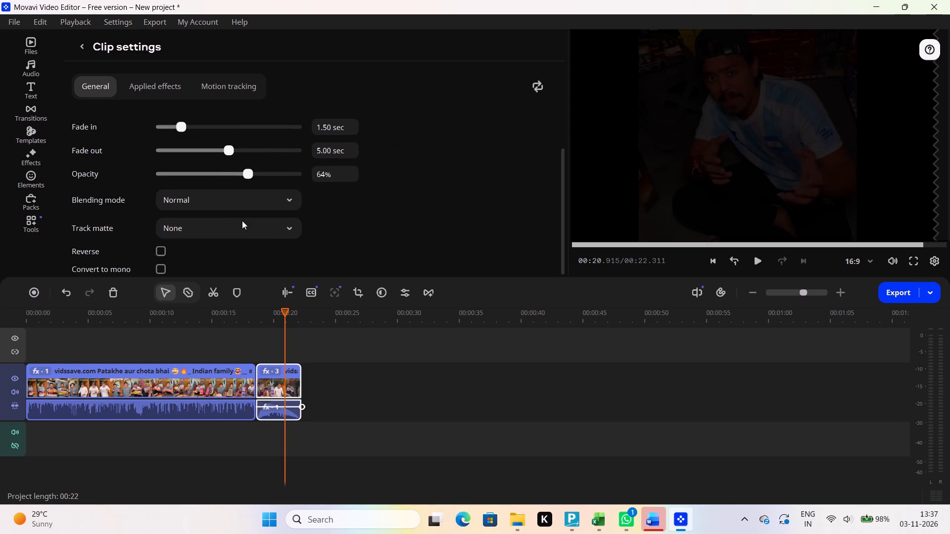
{"action": "scroll", "coordinate": [242, 221], "scroll_direction": "down", "scroll_amount": 2}
{"action": "left_click", "coordinate": [290, 196]}
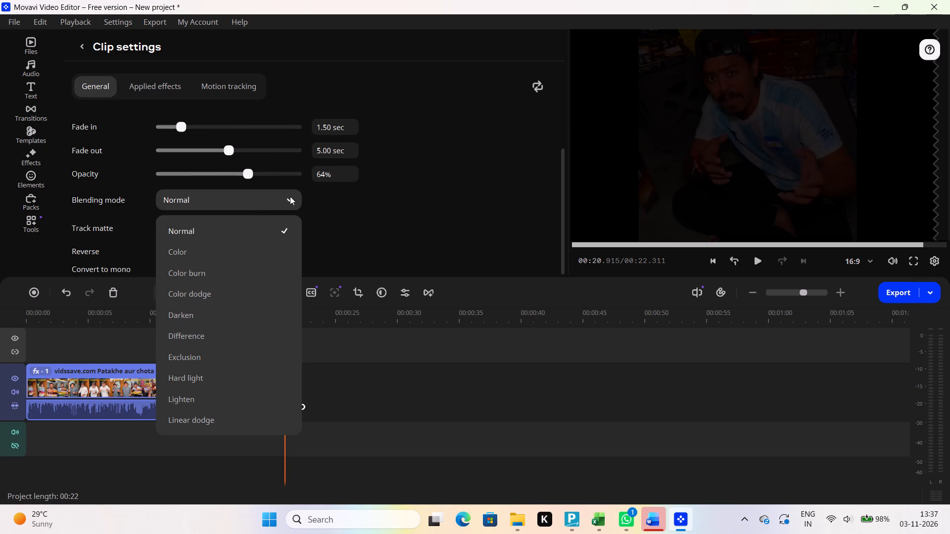
{"action": "left_click", "coordinate": [246, 246]}
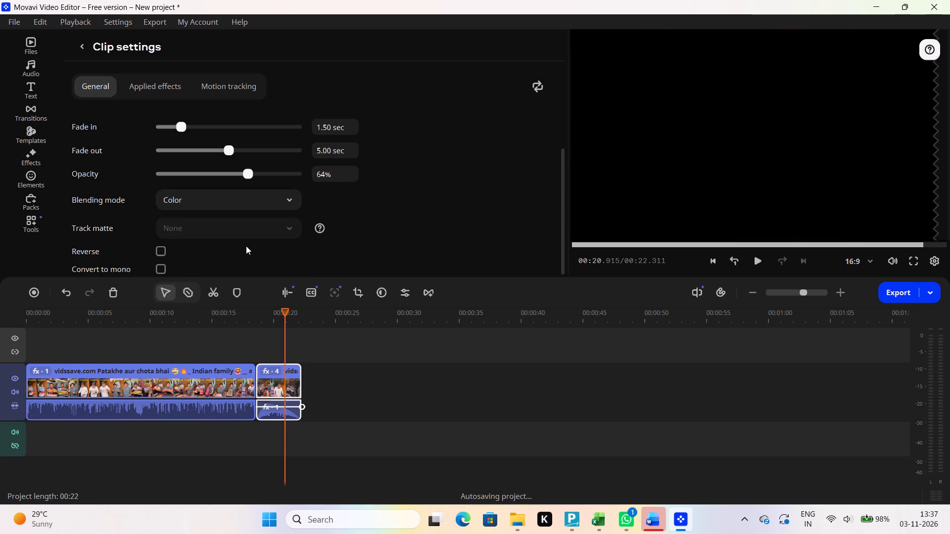
{"action": "scroll", "coordinate": [163, 252], "scroll_direction": "down", "scroll_amount": 4}
{"action": "left_click", "coordinate": [161, 248]}
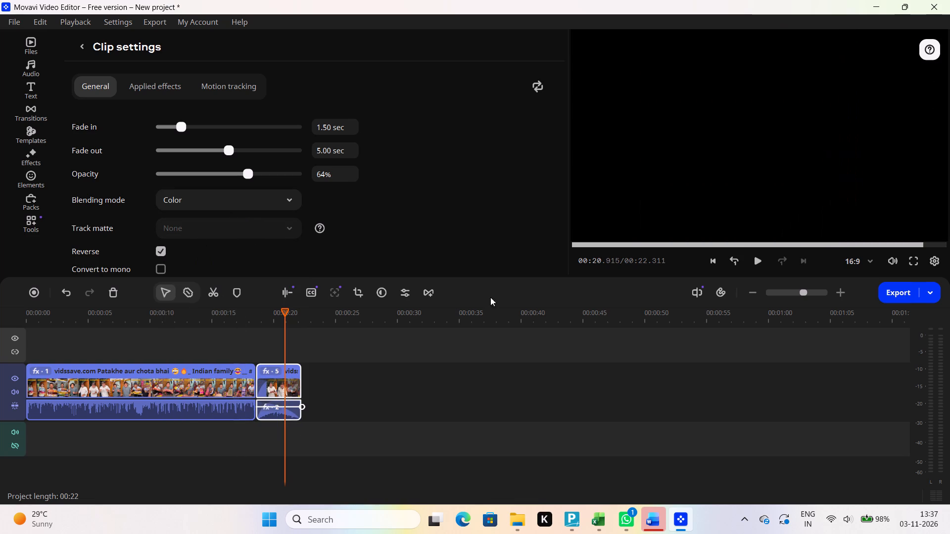
{"action": "left_click", "coordinate": [759, 263]}
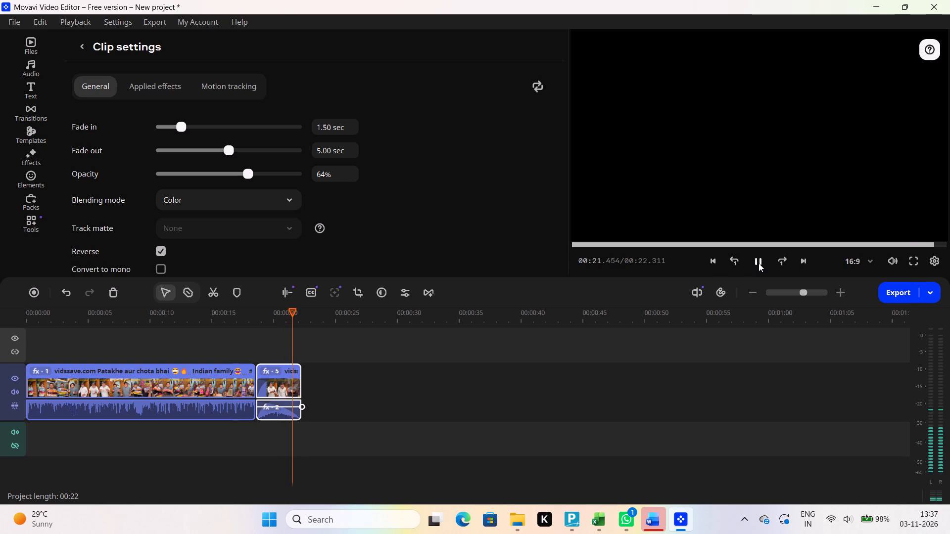
{"action": "left_click", "coordinate": [759, 263]}
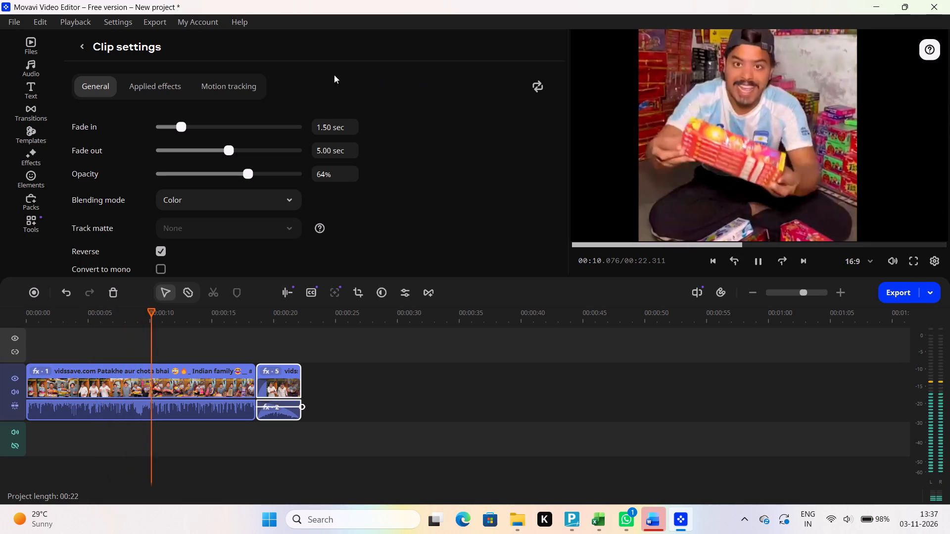
Lower the second segment's opacity to 49%.
{"action": "left_click", "coordinate": [93, 133]}
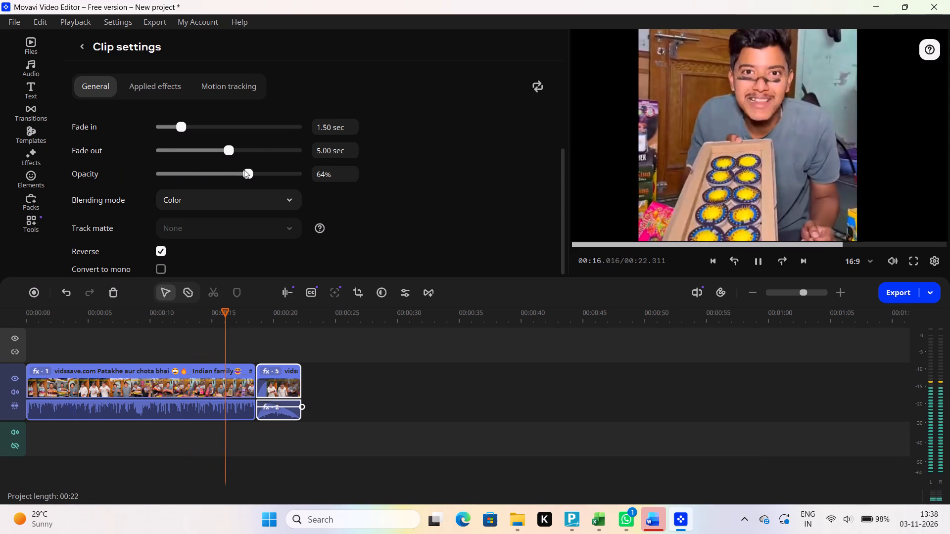
{"action": "left_click_drag", "start_coordinate": [244, 170], "coordinate": [227, 174]}
{"action": "left_click", "coordinate": [93, 207]}
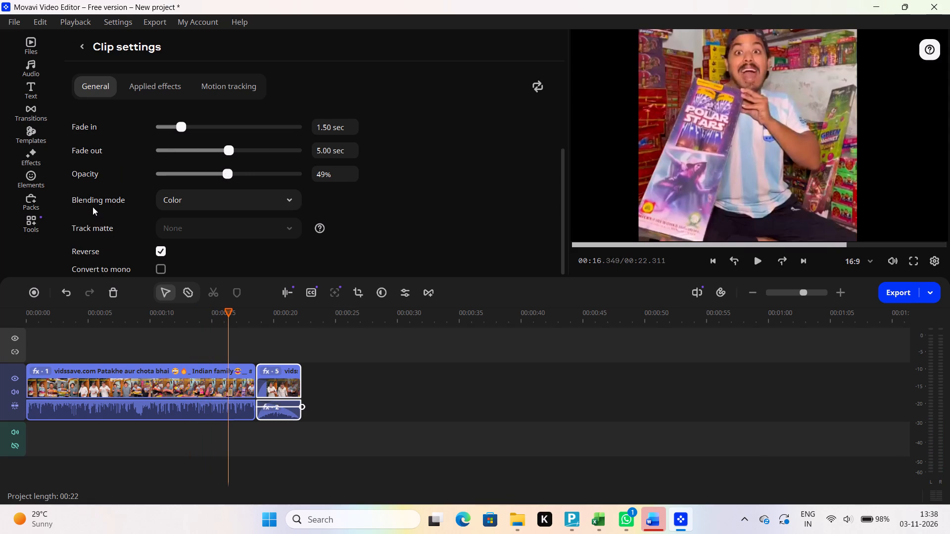
{"action": "left_click", "coordinate": [92, 202]}
Browse the Elements and the Basic, Cinematic, Education and work, and Blocks packs, including the Horror Intro Pack's info.
{"action": "left_click", "coordinate": [27, 176]}
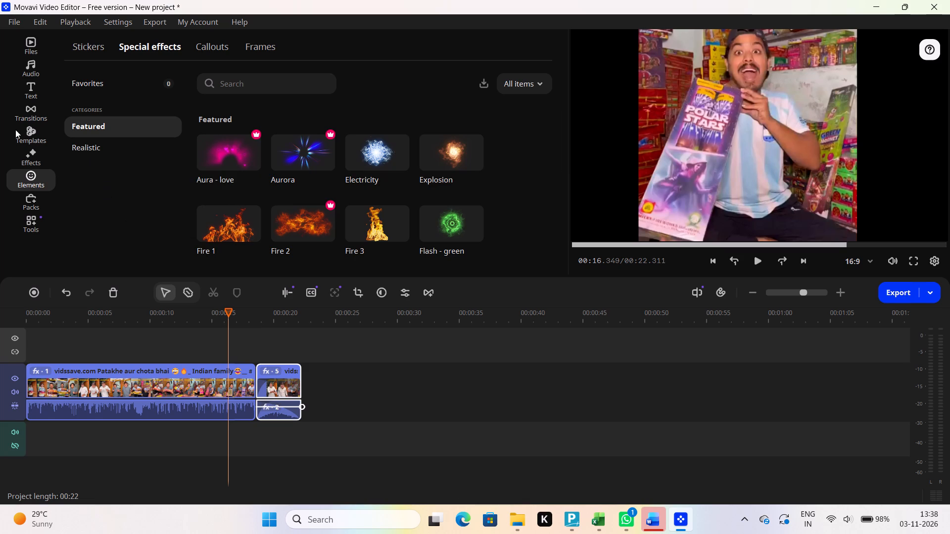
{"action": "left_click", "coordinate": [35, 204]}
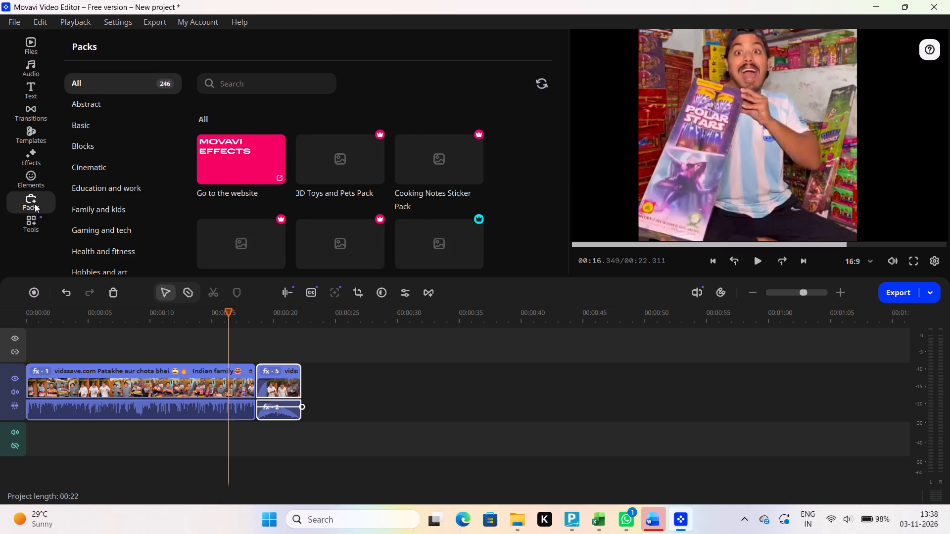
{"action": "left_click", "coordinate": [112, 127]}
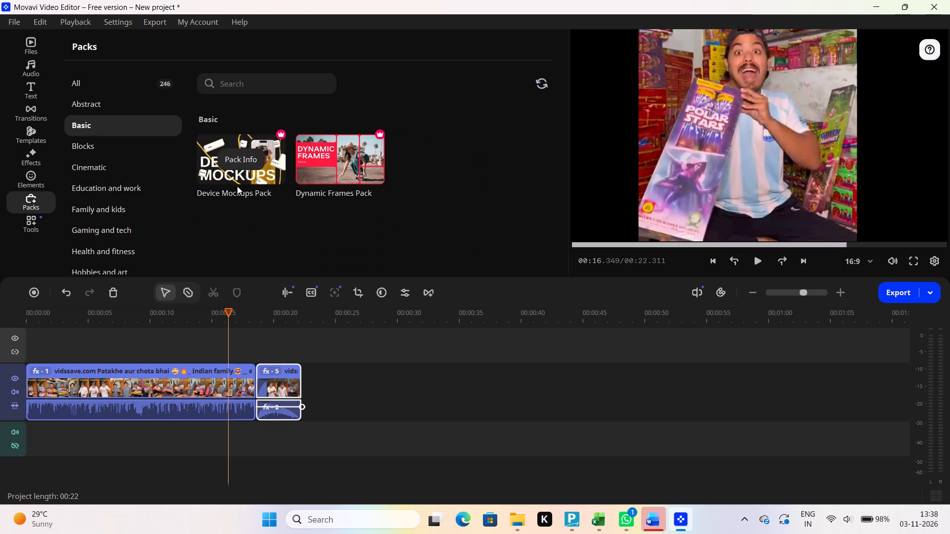
{"action": "left_click", "coordinate": [98, 173]}
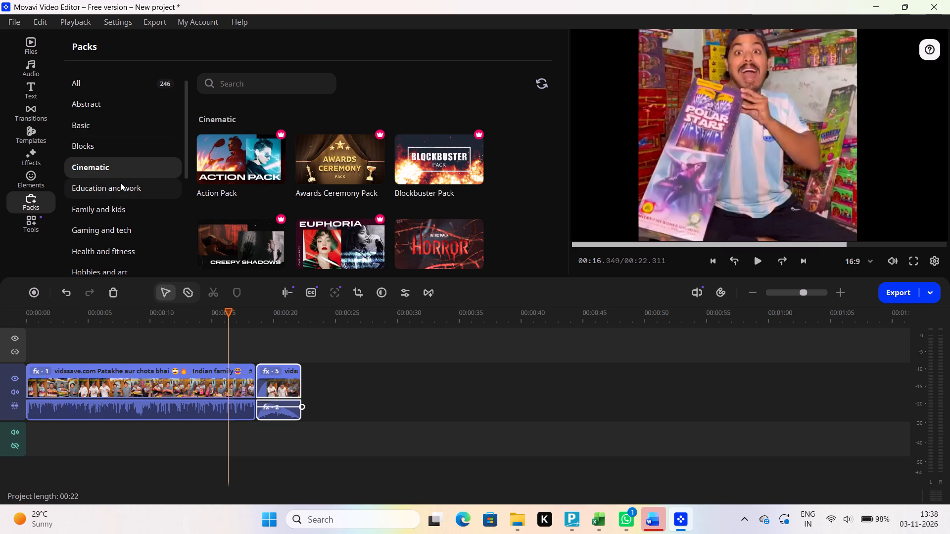
{"action": "scroll", "coordinate": [352, 216], "scroll_direction": "down", "scroll_amount": 3}
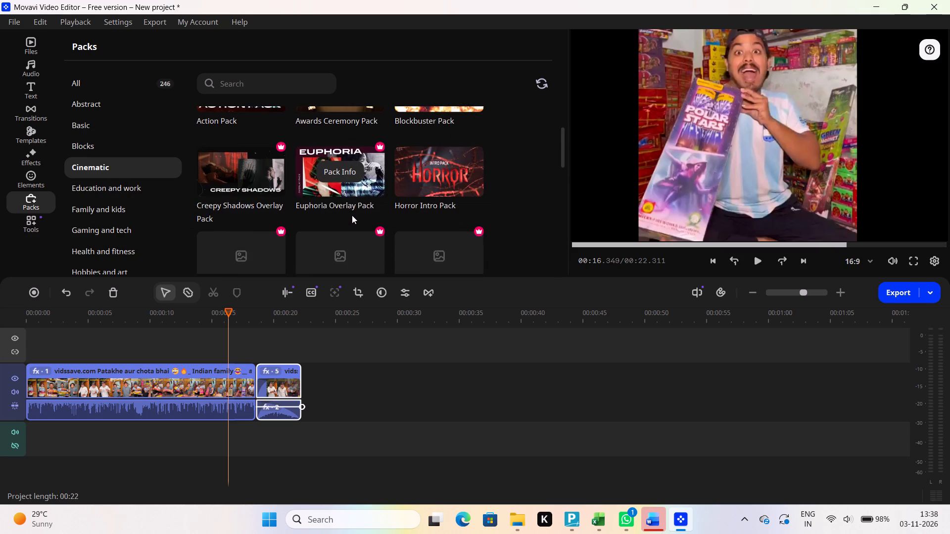
{"action": "left_click", "coordinate": [434, 184]}
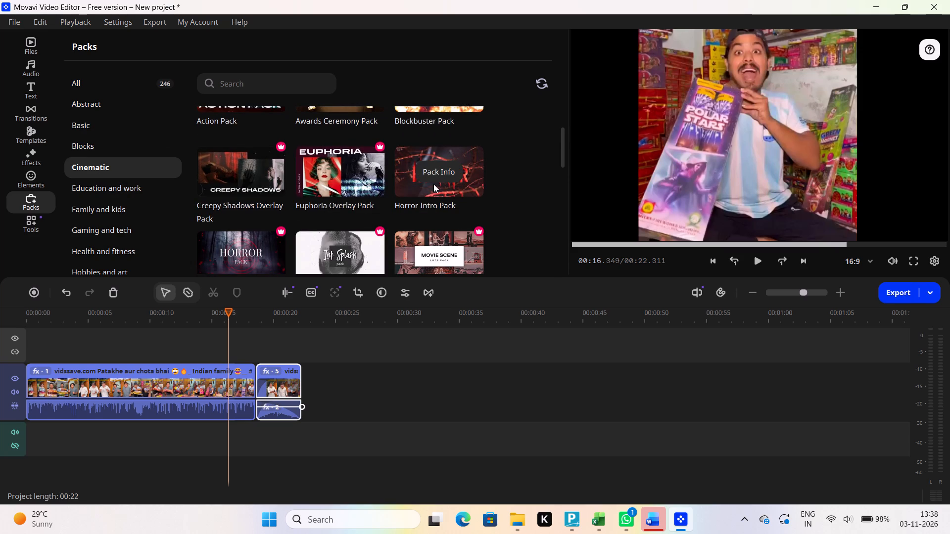
{"action": "left_click", "coordinate": [430, 173]}
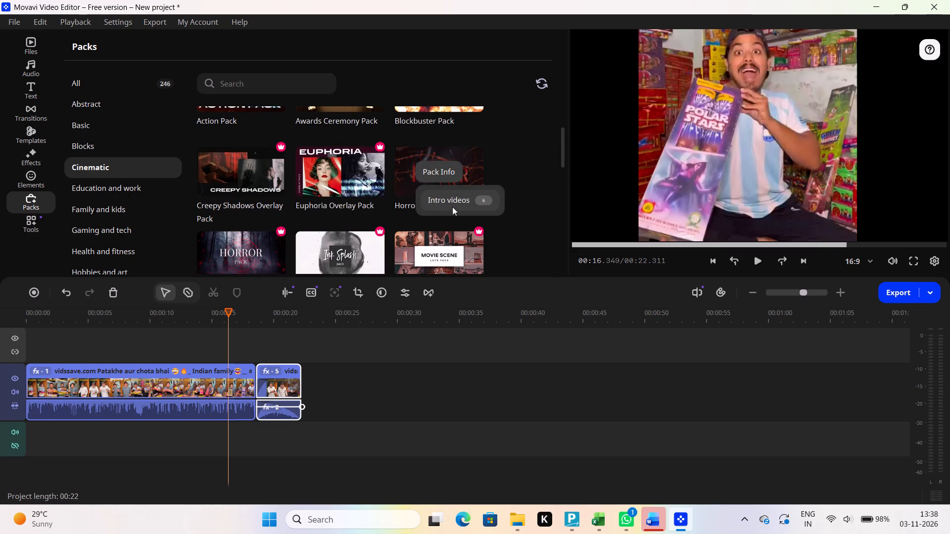
{"action": "left_click", "coordinate": [546, 79]}
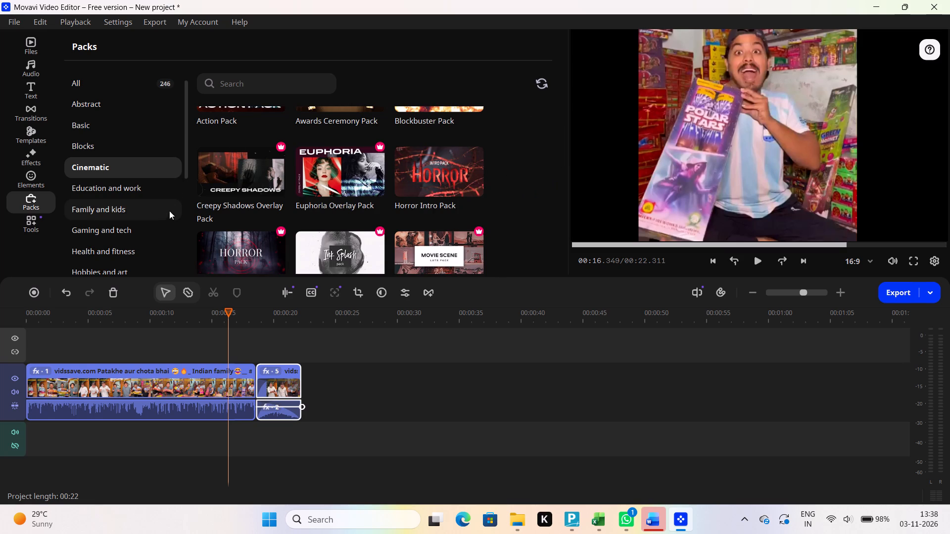
{"action": "left_click", "coordinate": [123, 190]}
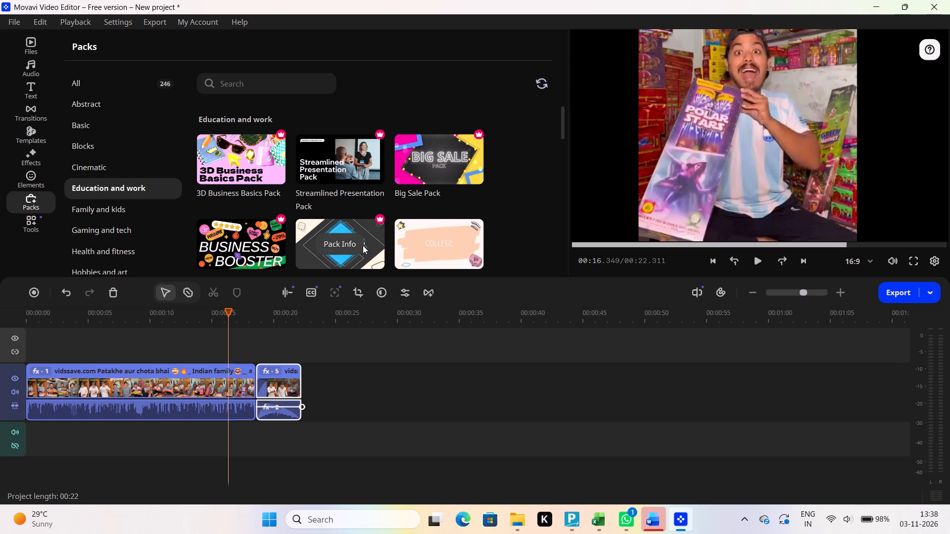
{"action": "left_click", "coordinate": [123, 144]}
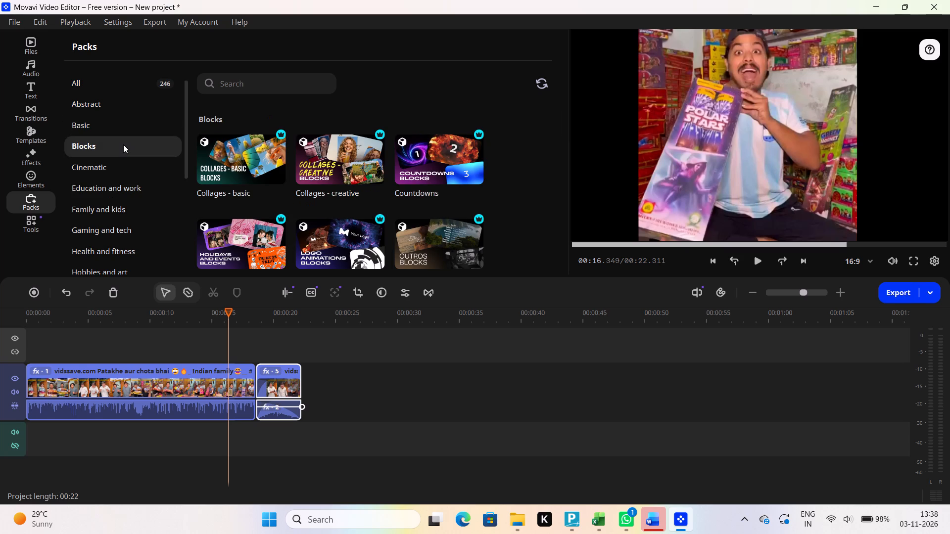
Open the Templates library, dismiss its tutorial tip, and look over the featured templates.
{"action": "left_click", "coordinate": [45, 133]}
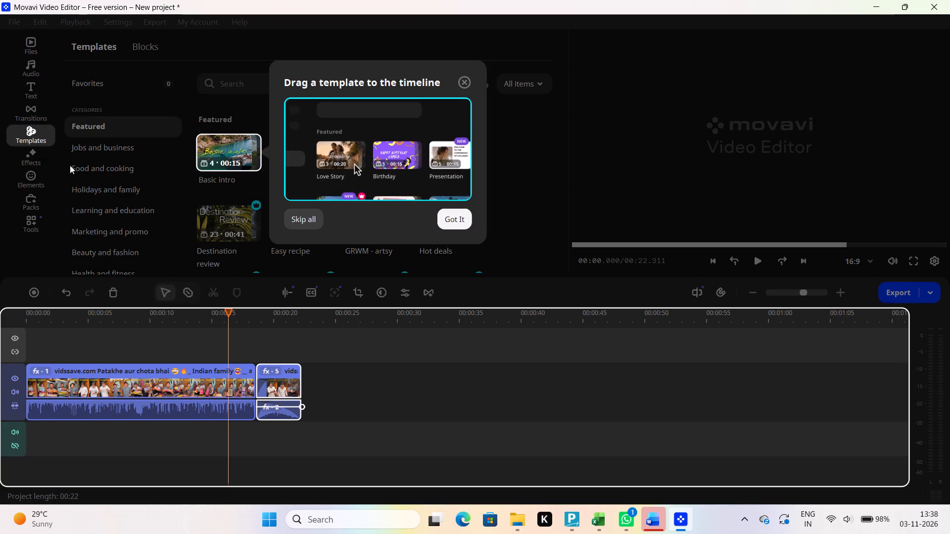
{"action": "left_click", "coordinate": [826, 135]}
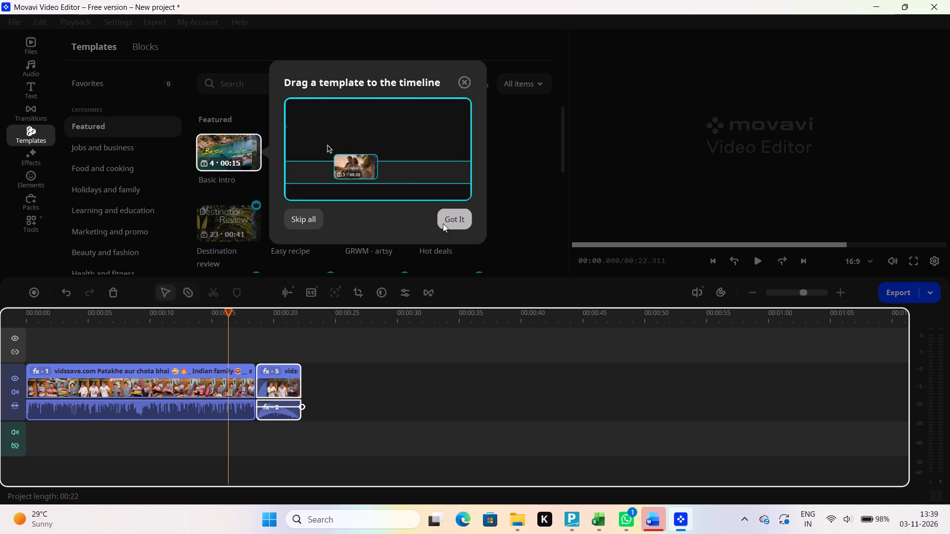
{"action": "left_click", "coordinate": [445, 222]}
{"action": "left_click", "coordinate": [650, 150]}
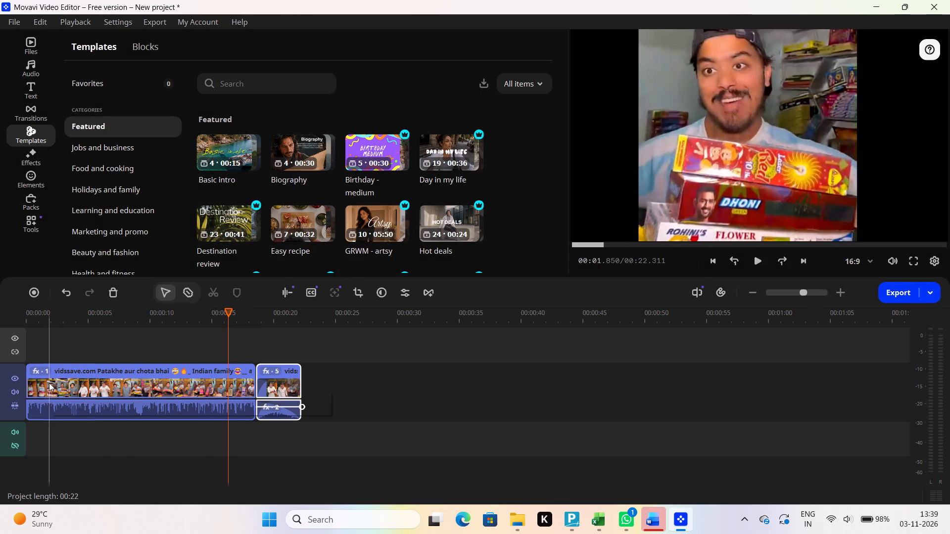
Open the Transitions library, dismiss its tutorial tip, and select the featured Fast zoom in transition for viewing.
{"action": "left_click", "coordinate": [25, 119]}
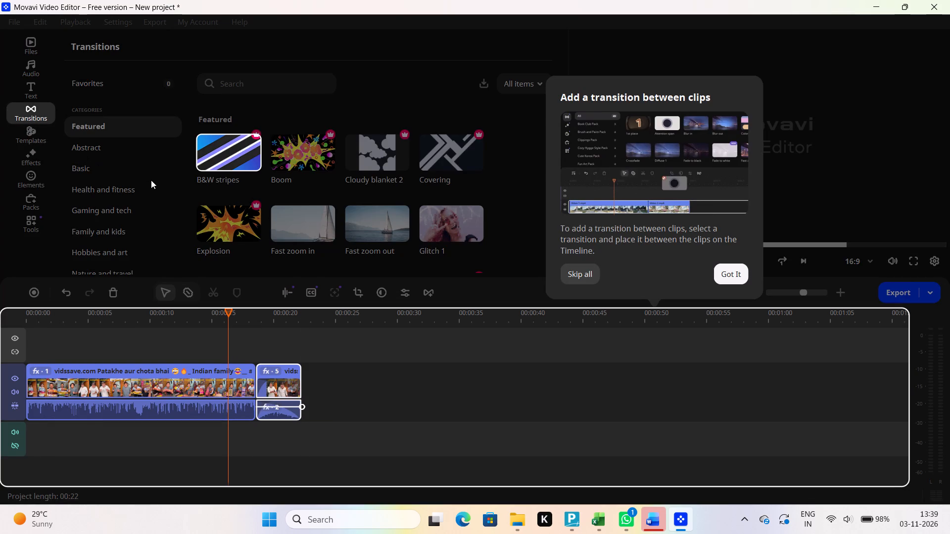
{"action": "left_click", "coordinate": [301, 230]}
{"action": "double_click", "coordinate": [301, 230]}
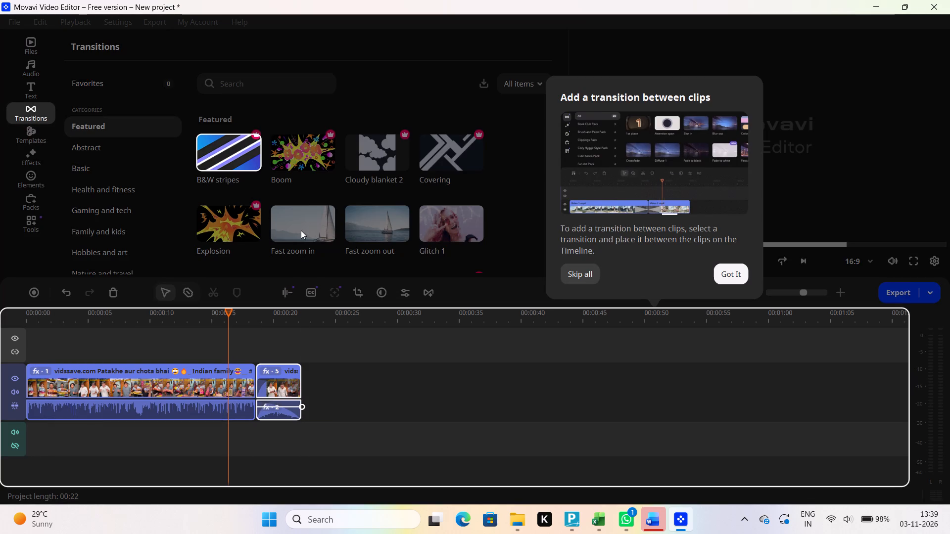
{"action": "left_click", "coordinate": [572, 274]}
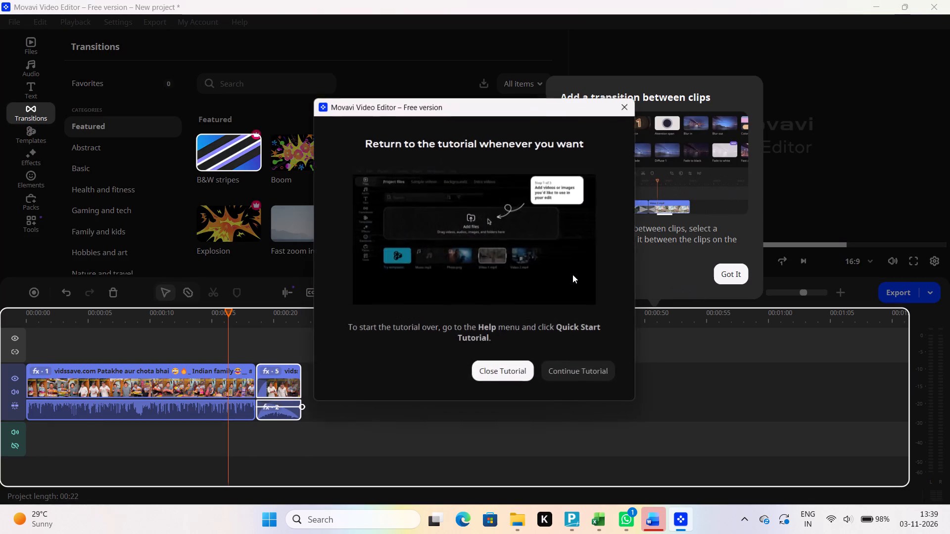
{"action": "left_click", "coordinate": [629, 106]}
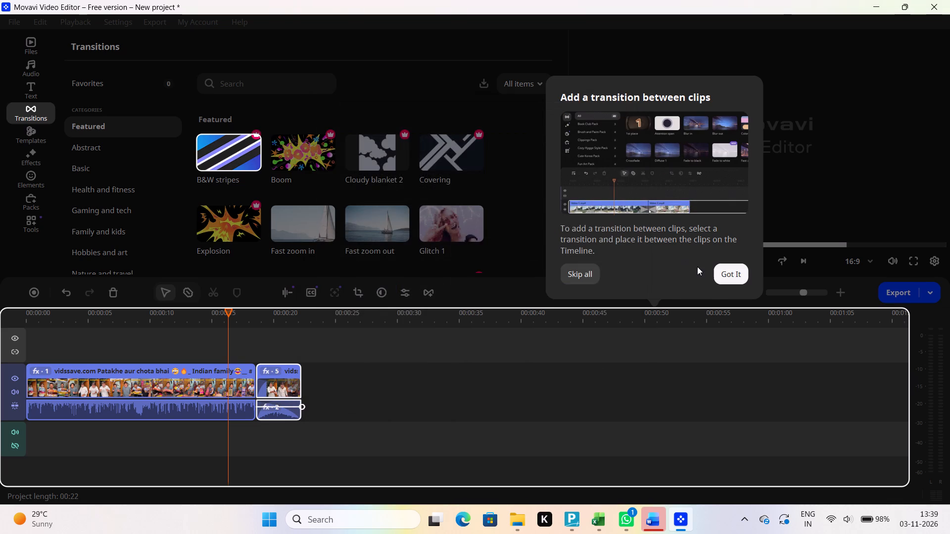
{"action": "left_click", "coordinate": [731, 273]}
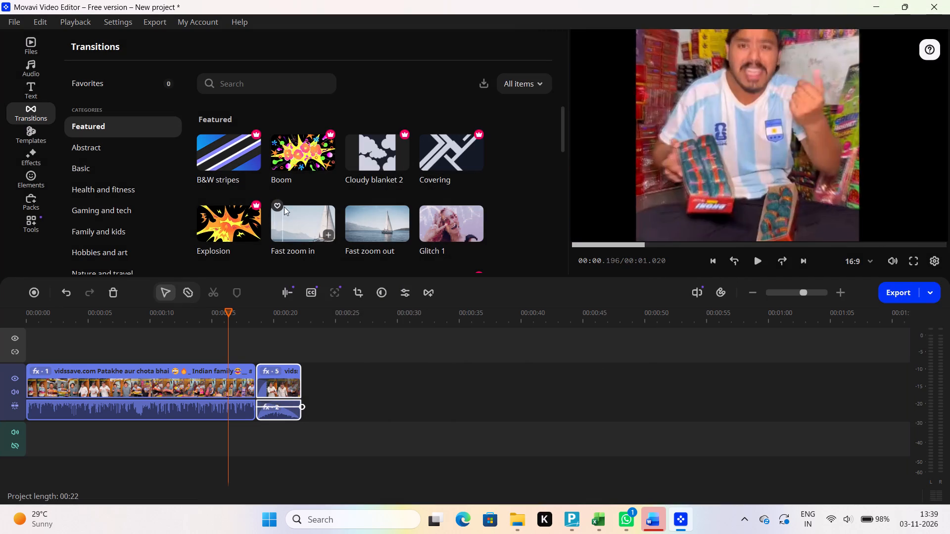
{"action": "left_click", "coordinate": [290, 222]}
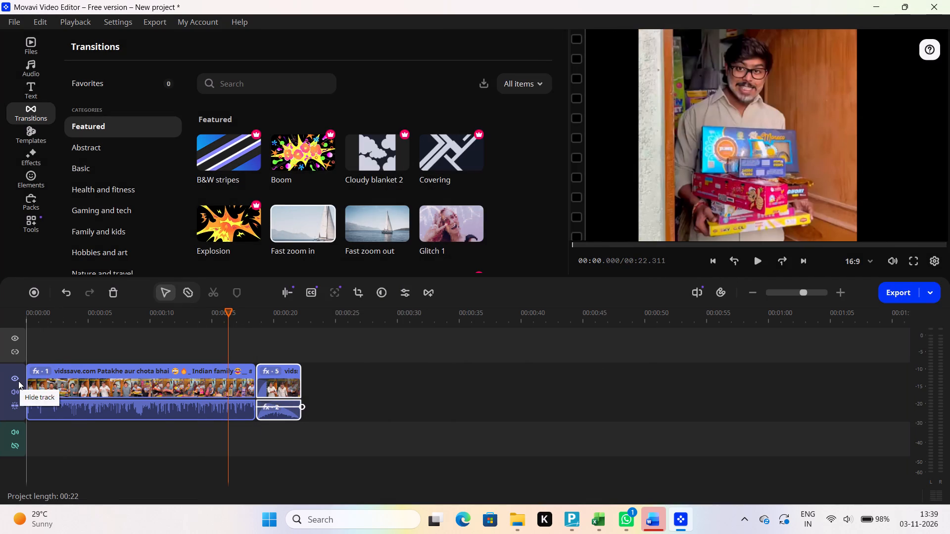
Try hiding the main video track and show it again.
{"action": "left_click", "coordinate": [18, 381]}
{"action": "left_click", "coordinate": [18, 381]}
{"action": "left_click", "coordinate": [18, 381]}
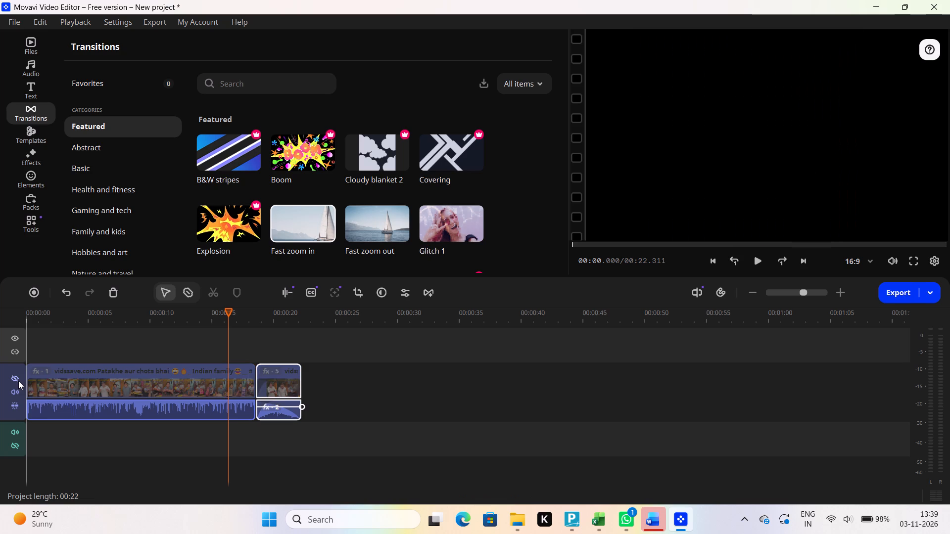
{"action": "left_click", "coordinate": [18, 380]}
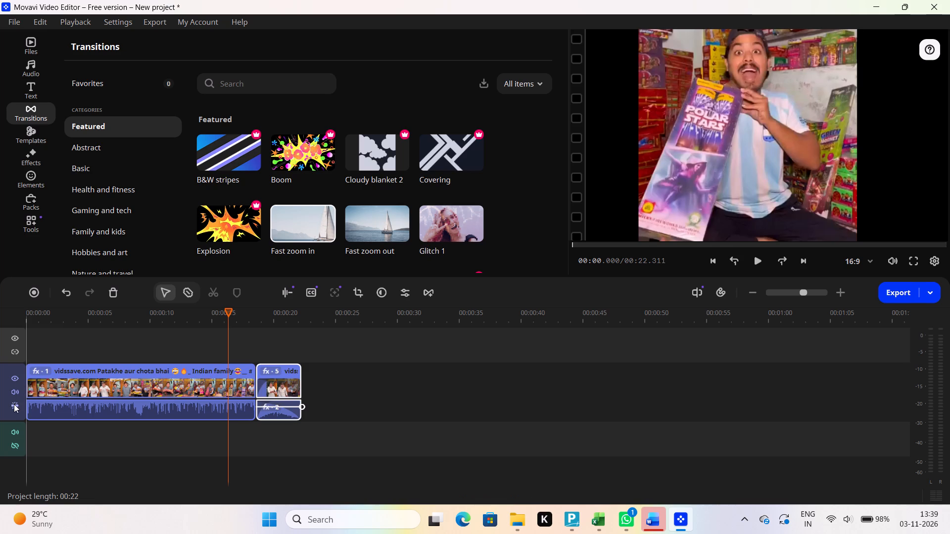
Switch off the main video track's option below its mute control, and play the project from the beginning.
{"action": "left_click", "coordinate": [14, 404]}
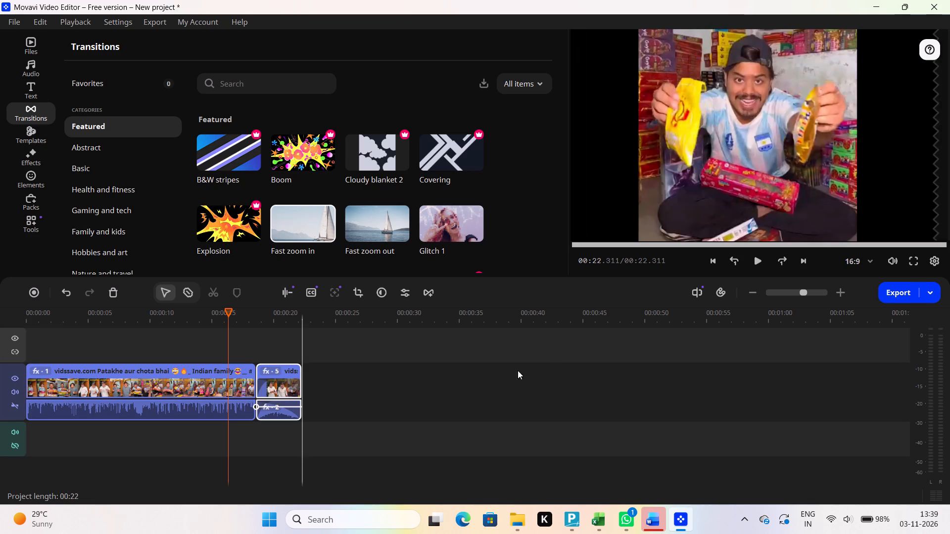
{"action": "left_click", "coordinate": [759, 261]}
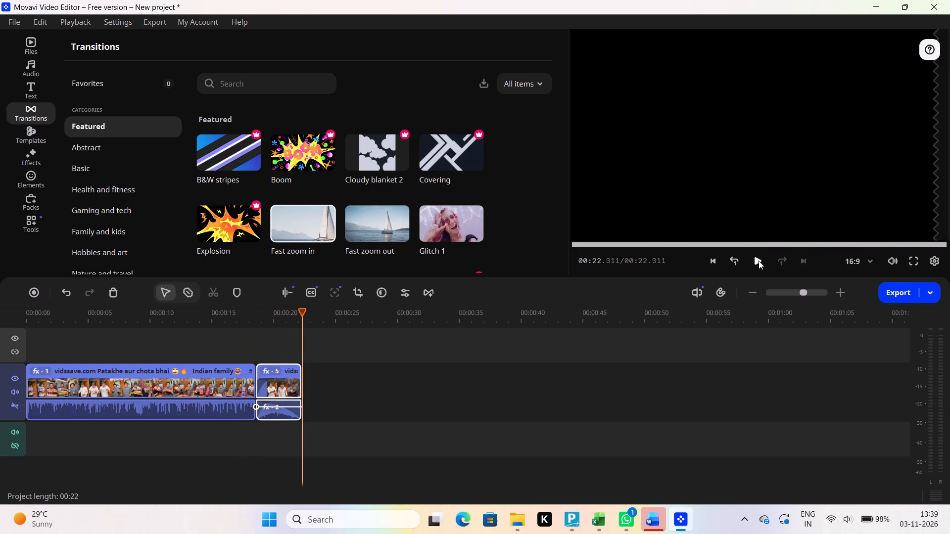
{"action": "left_click", "coordinate": [759, 261]}
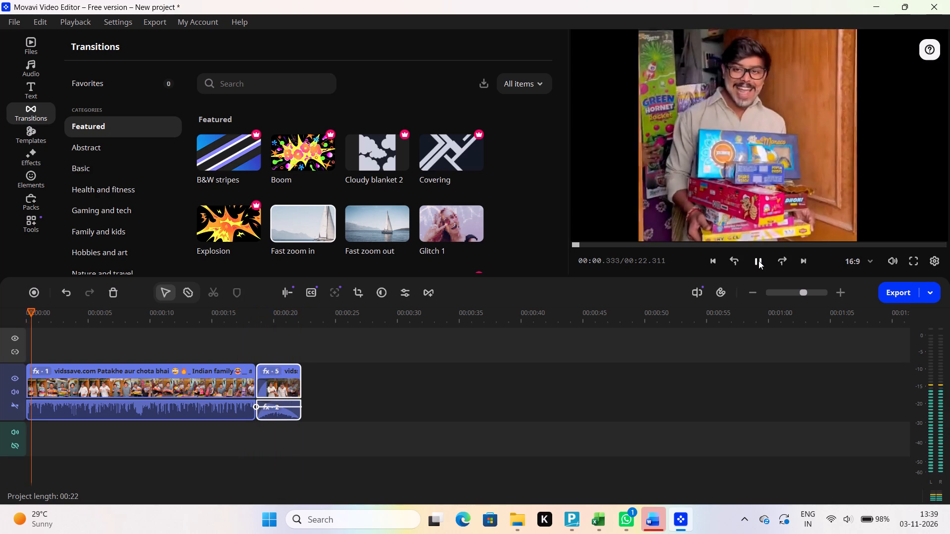
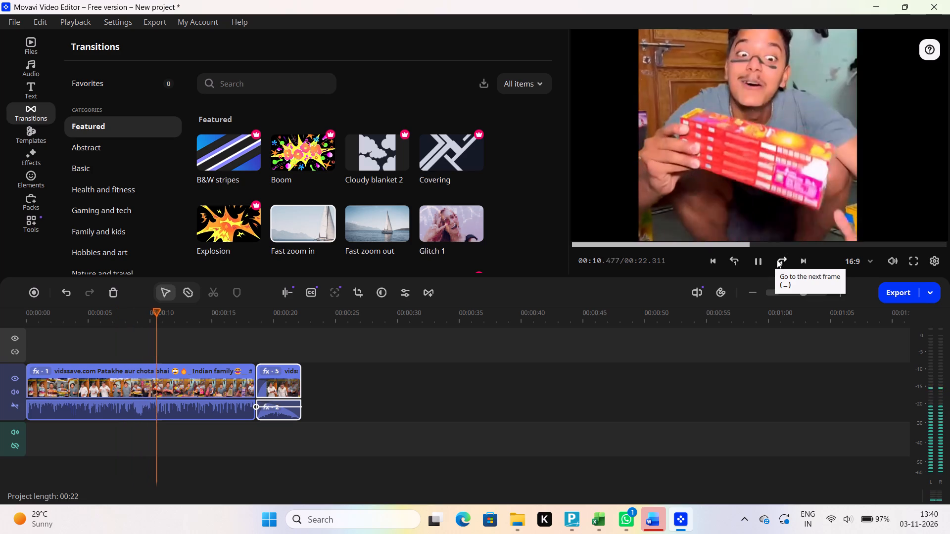
View the Abstract category of transitions.
{"action": "left_click", "coordinate": [118, 145]}
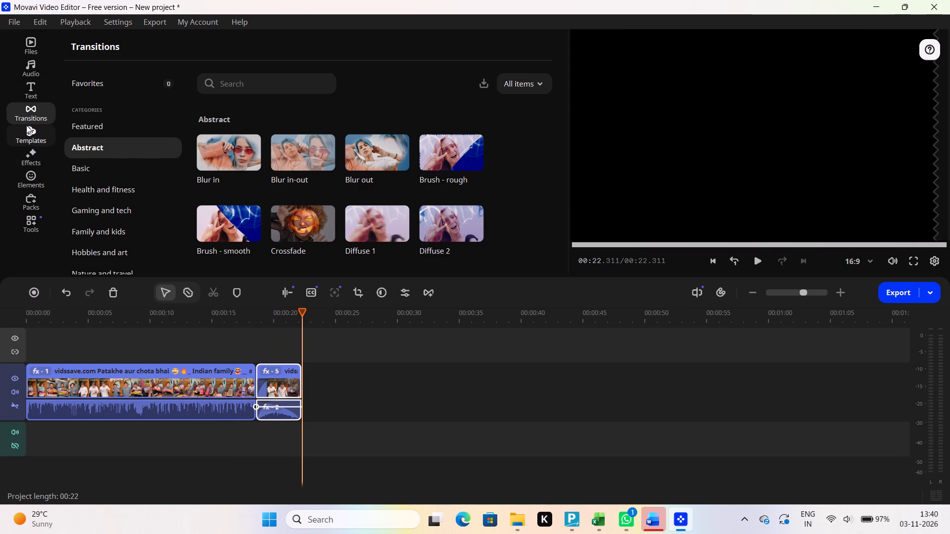
Open the Titles library.
{"action": "left_click", "coordinate": [26, 96]}
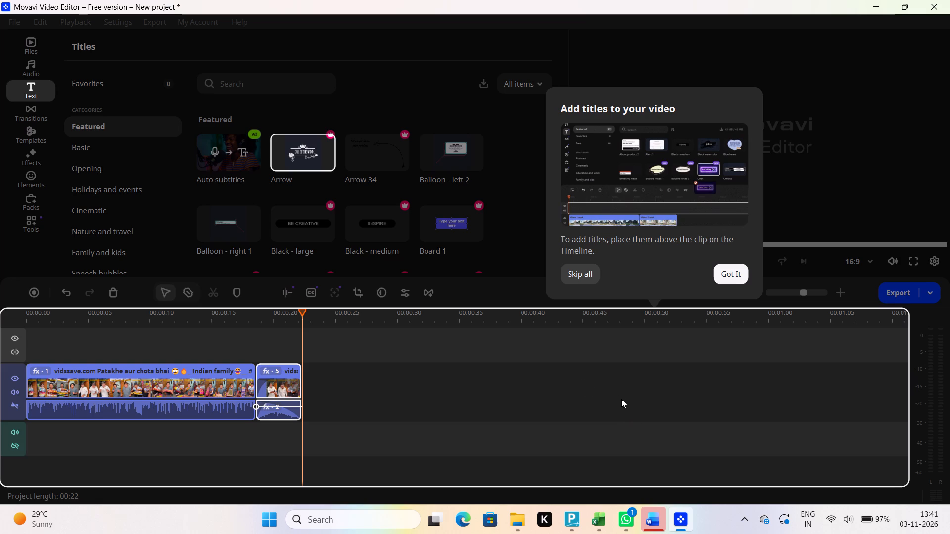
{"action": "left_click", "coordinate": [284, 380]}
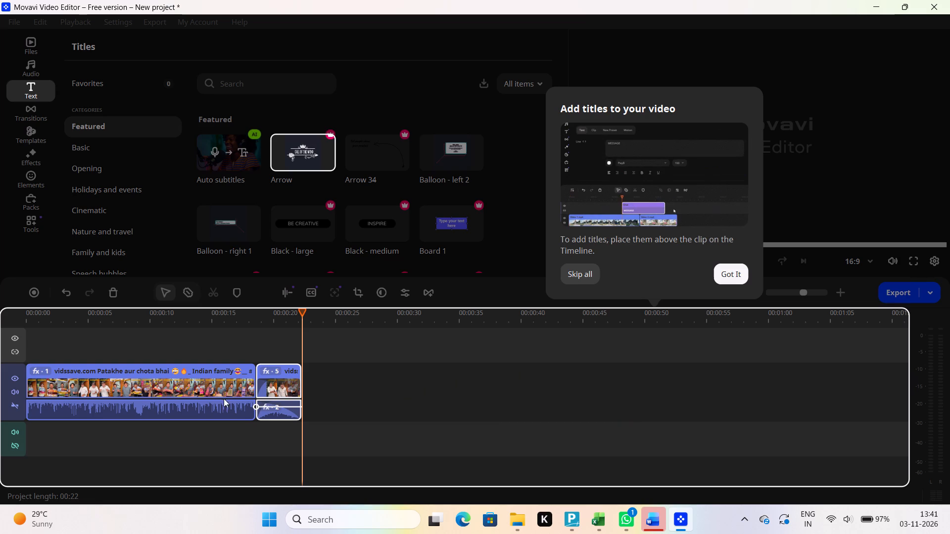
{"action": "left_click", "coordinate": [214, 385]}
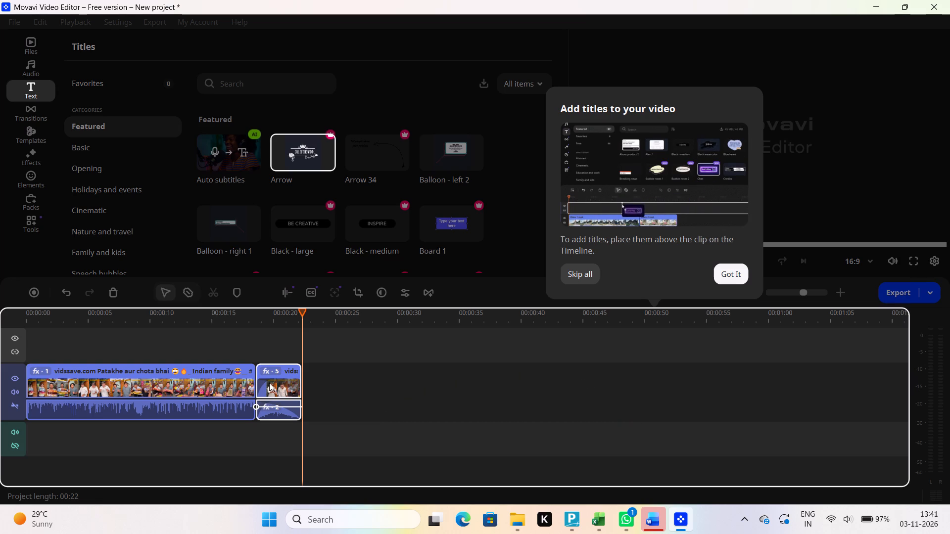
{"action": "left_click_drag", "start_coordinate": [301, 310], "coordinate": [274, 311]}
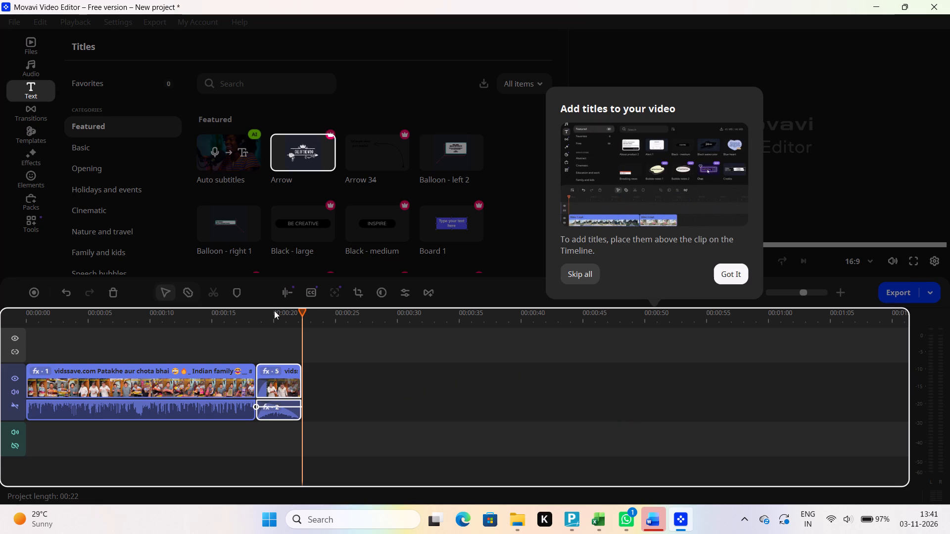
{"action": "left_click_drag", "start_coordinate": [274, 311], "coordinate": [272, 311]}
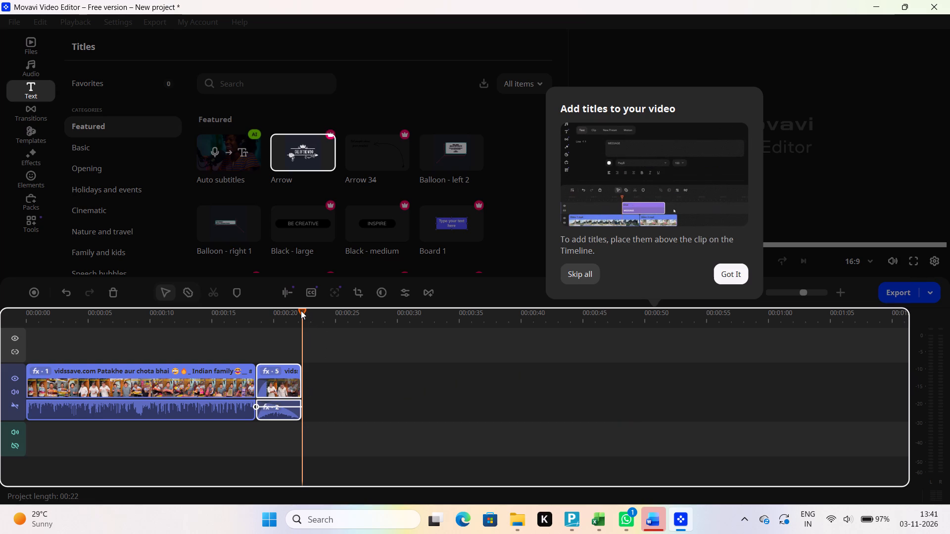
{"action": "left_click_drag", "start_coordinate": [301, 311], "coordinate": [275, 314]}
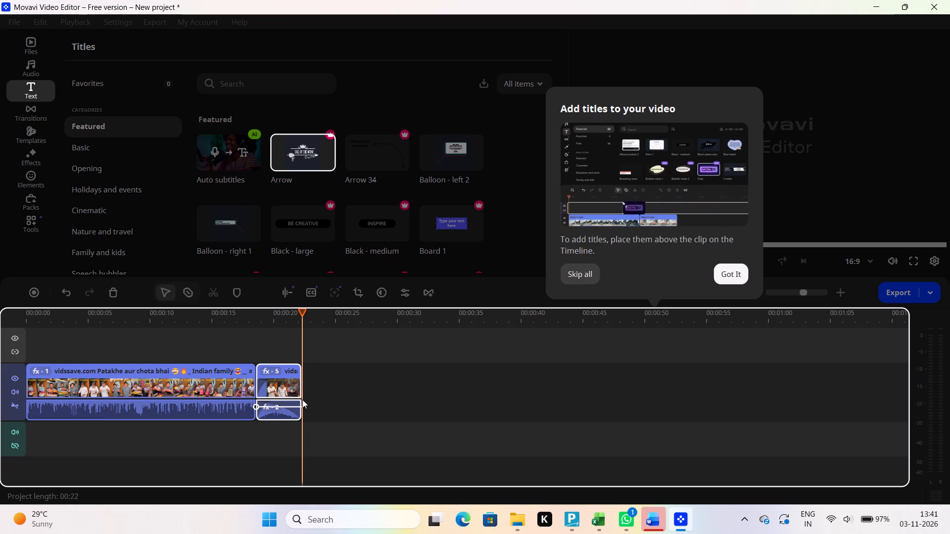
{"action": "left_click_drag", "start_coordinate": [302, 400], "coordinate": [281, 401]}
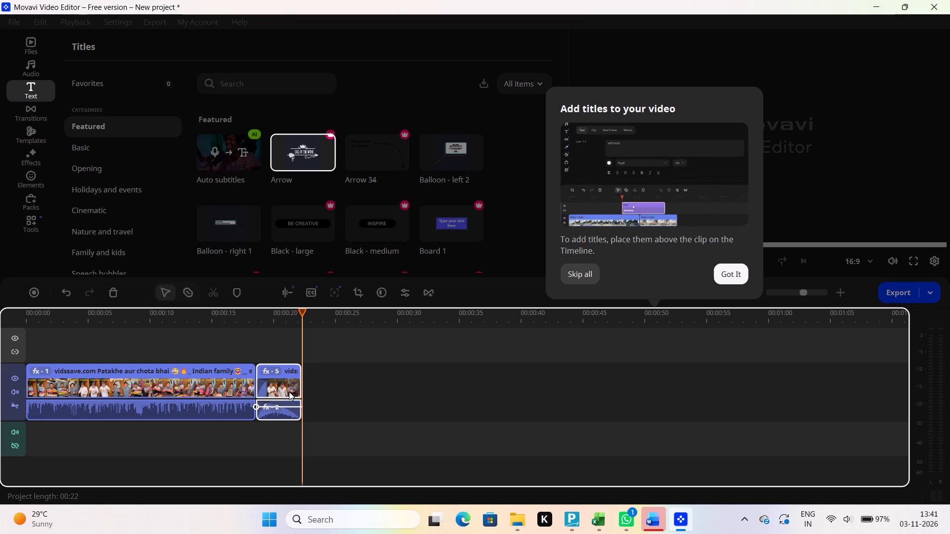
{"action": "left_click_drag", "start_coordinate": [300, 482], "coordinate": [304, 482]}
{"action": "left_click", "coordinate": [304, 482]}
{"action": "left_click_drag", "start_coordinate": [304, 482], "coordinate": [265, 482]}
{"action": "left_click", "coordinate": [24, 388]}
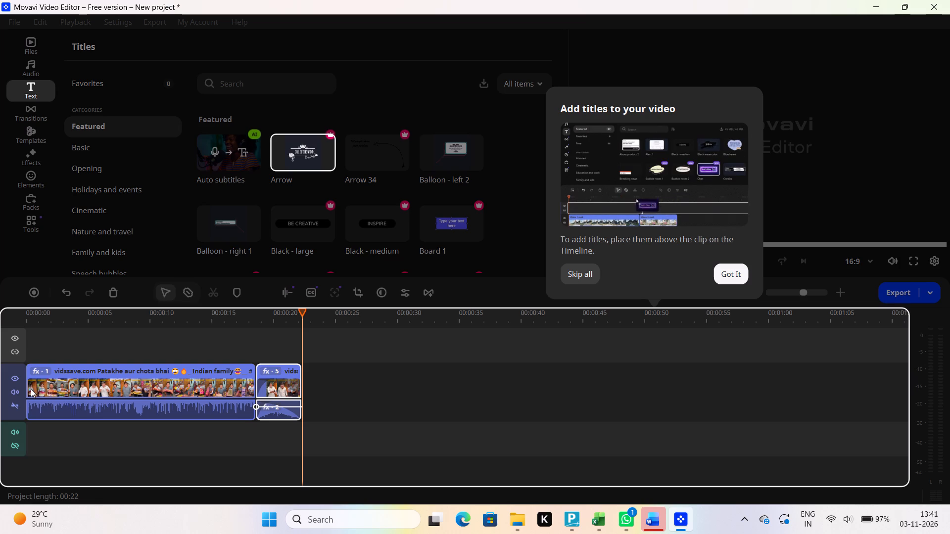
Dismiss the titles tutorial tip, look through the title categories, and view the Vlogging and style titles.
{"action": "left_click", "coordinate": [741, 275]}
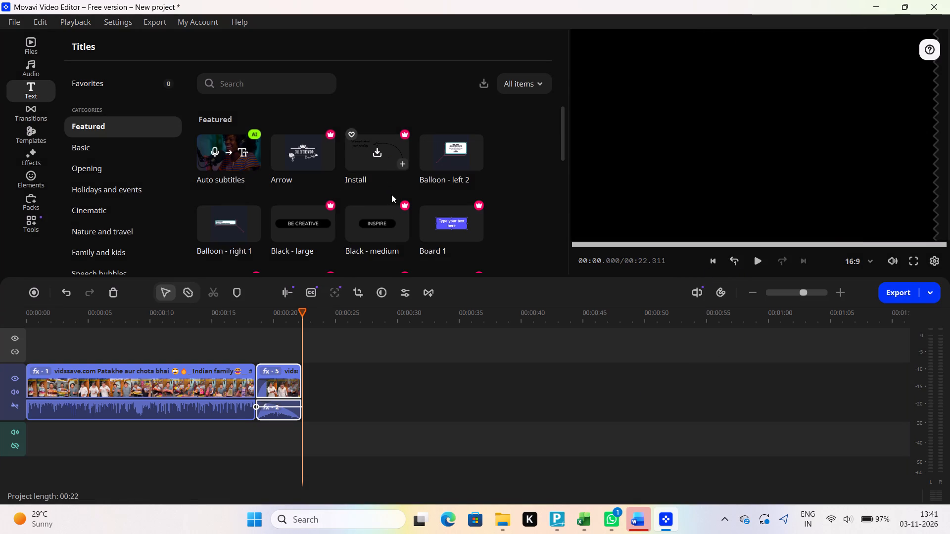
{"action": "scroll", "coordinate": [388, 219], "scroll_direction": "down", "scroll_amount": 11}
{"action": "scroll", "coordinate": [364, 168], "scroll_direction": "down", "scroll_amount": 11}
{"action": "scroll", "coordinate": [366, 158], "scroll_direction": "up", "scroll_amount": 20}
{"action": "scroll", "coordinate": [366, 158], "scroll_direction": "up", "scroll_amount": 12}
{"action": "middle_click", "coordinate": [373, 157]}
{"action": "middle_click", "coordinate": [373, 157]}
{"action": "scroll", "coordinate": [172, 147], "scroll_direction": "down", "scroll_amount": 11}
{"action": "left_click", "coordinate": [106, 117]}
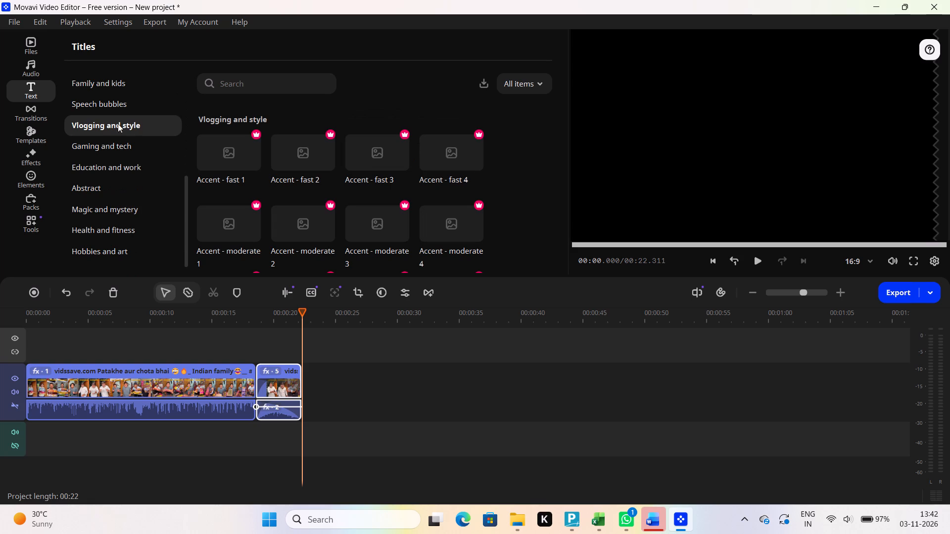
{"action": "left_click", "coordinate": [126, 124]}
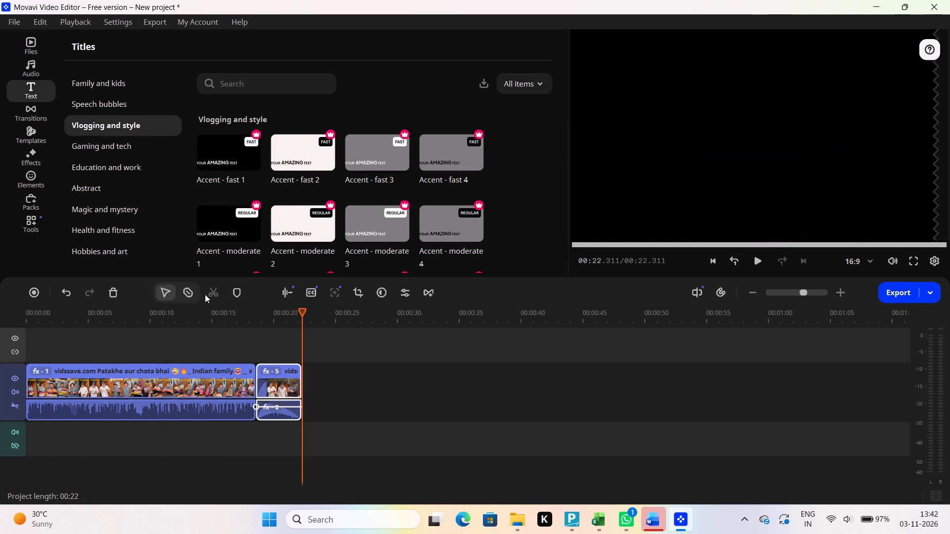
Split the long first clip on the main video track at about 10.15 s.
{"action": "left_click", "coordinate": [151, 374]}
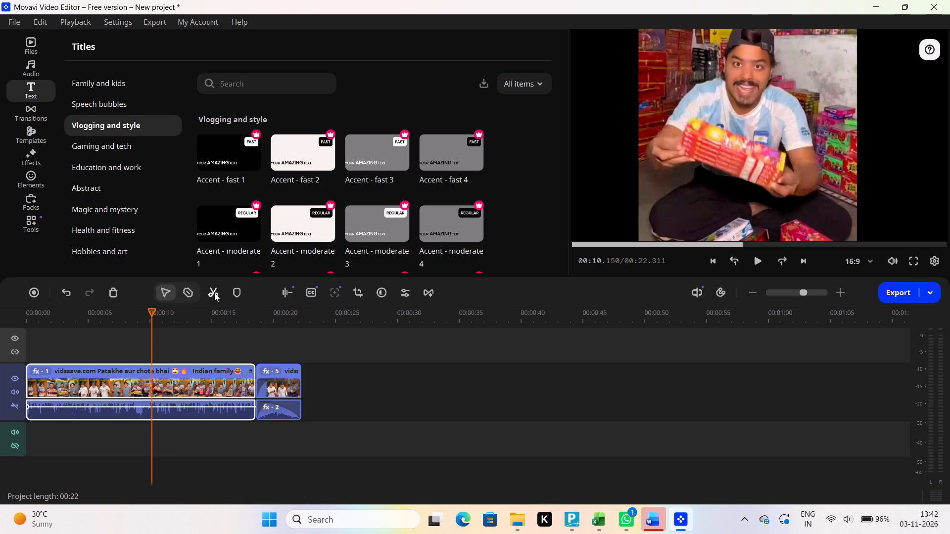
{"action": "left_click", "coordinate": [214, 292]}
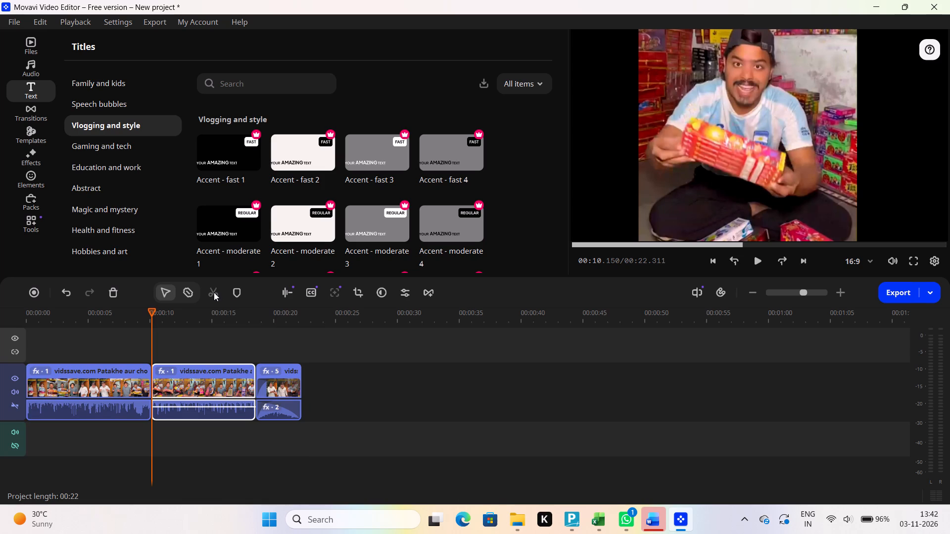
Add a timeline marker without text at about 6.7 s, within the first clip.
{"action": "left_click", "coordinate": [217, 390]}
{"action": "left_click", "coordinate": [109, 371]}
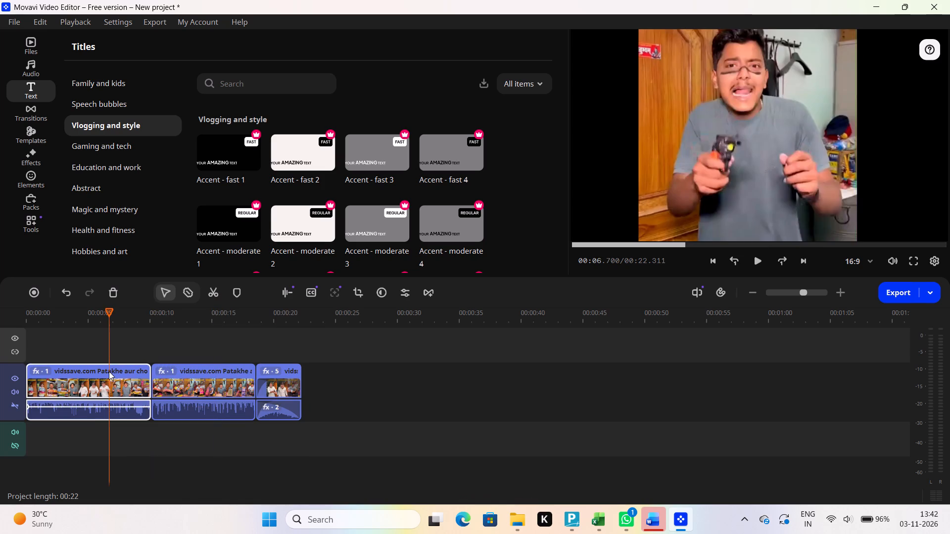
{"action": "left_click", "coordinate": [236, 295]}
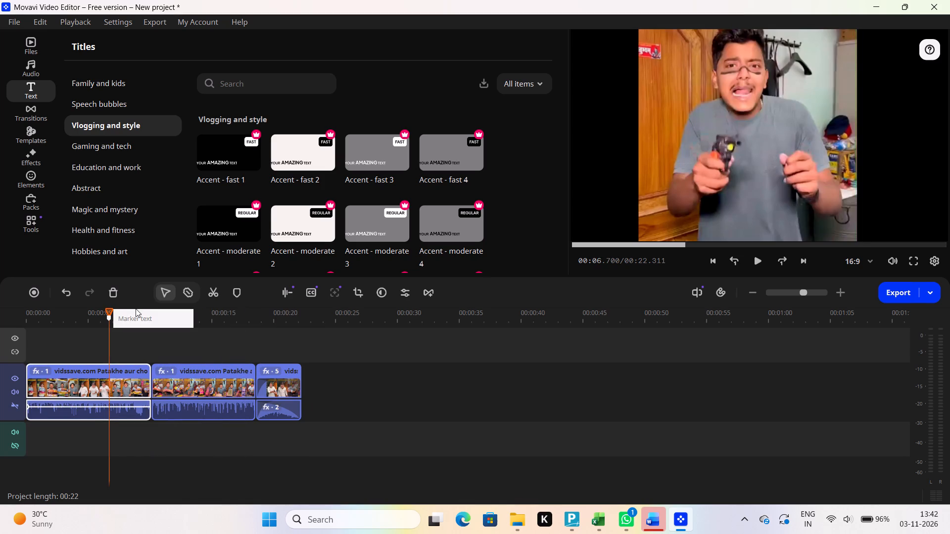
{"action": "left_click", "coordinate": [190, 295]}
Use the blade tool to split the second clip segment at about 14.8 s.
{"action": "left_click", "coordinate": [190, 295]}
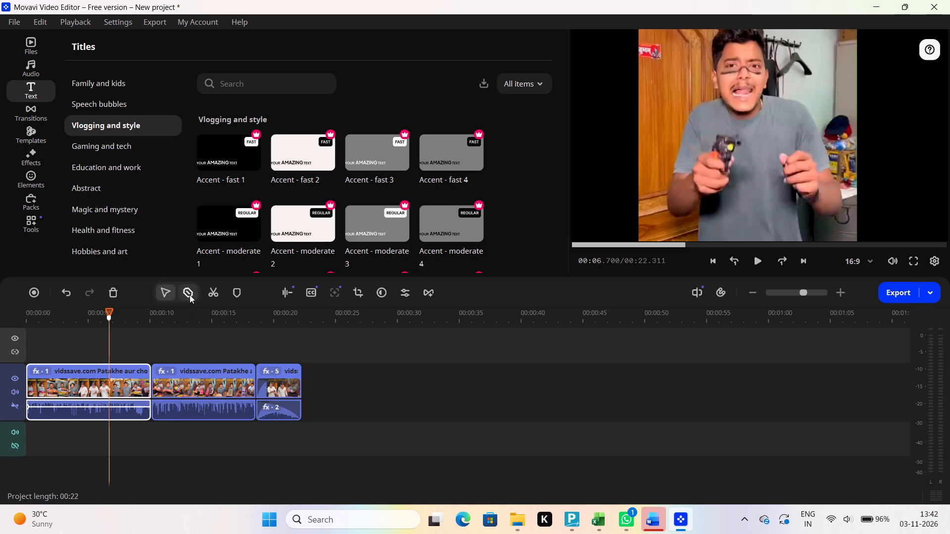
{"action": "left_click", "coordinate": [190, 295]}
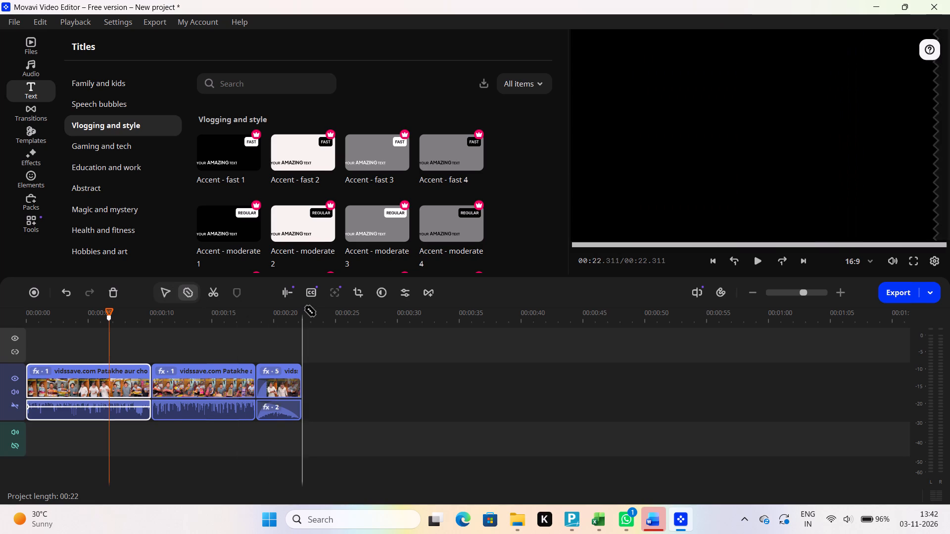
{"action": "left_click", "coordinate": [209, 383]}
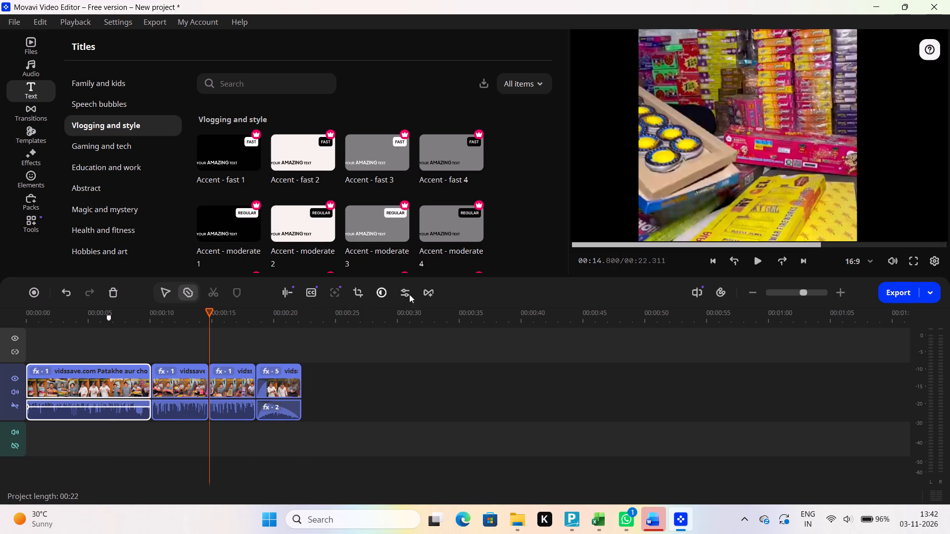
Open the video Color adjustments presets.
{"action": "left_click", "coordinate": [382, 288]}
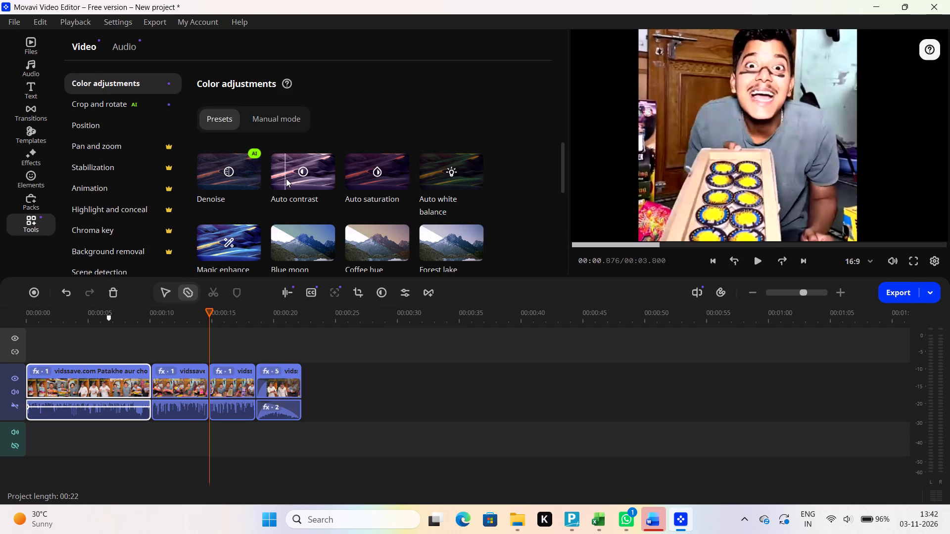
Split the third clip segment at about 17.05 s.
{"action": "left_click", "coordinate": [237, 391]}
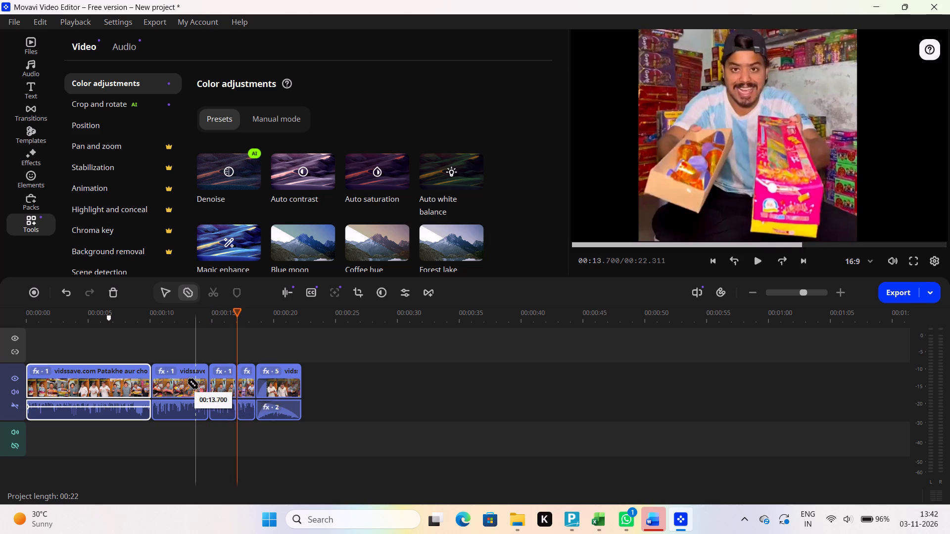
Try the Auto contrast color adjustment preset.
{"action": "left_click", "coordinate": [314, 165]}
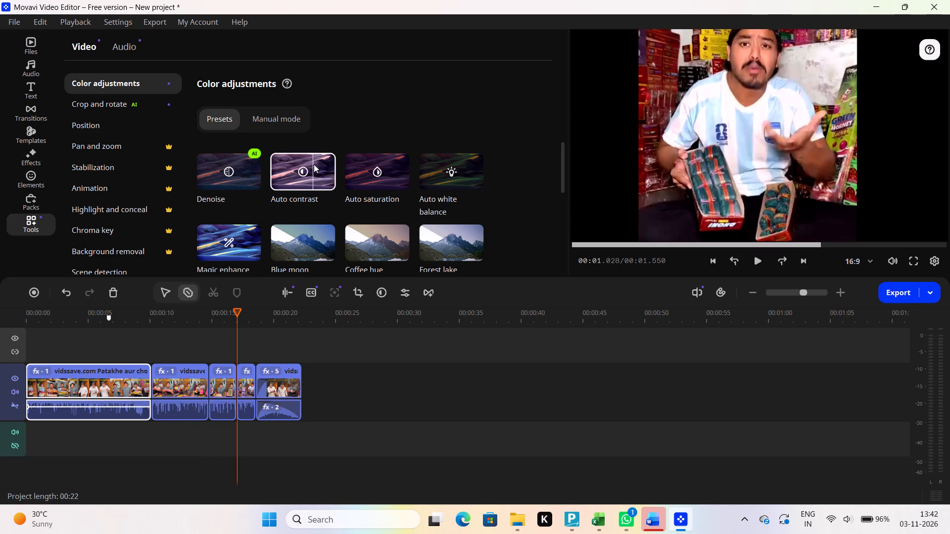
{"action": "left_click", "coordinate": [308, 169]}
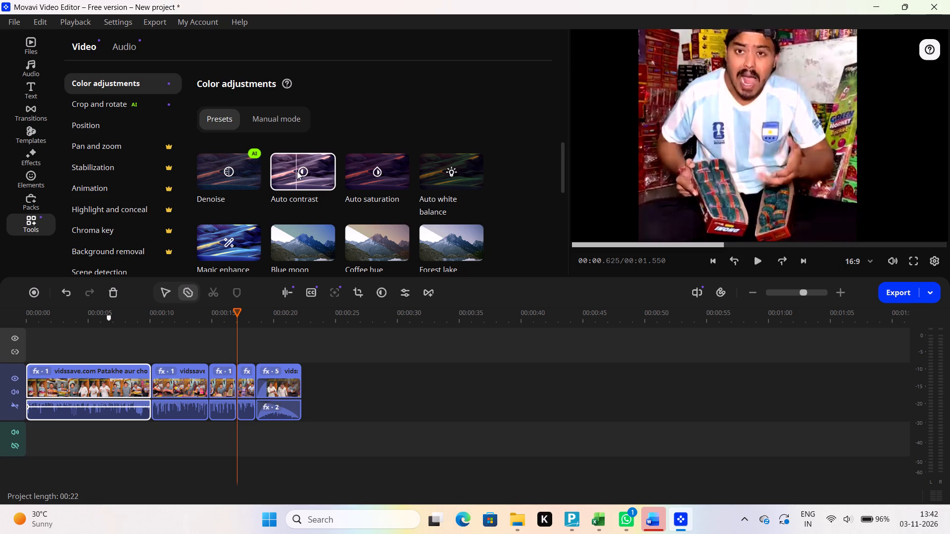
{"action": "double_click", "coordinate": [297, 171]}
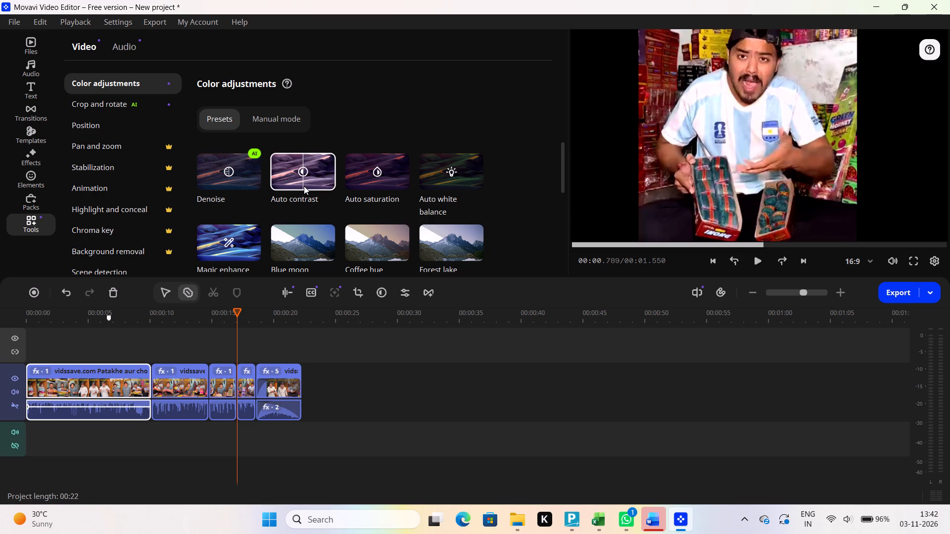
Look over the Position presets, featured effects, Auto subtitles settings, project files and music library.
{"action": "left_click", "coordinate": [87, 122]}
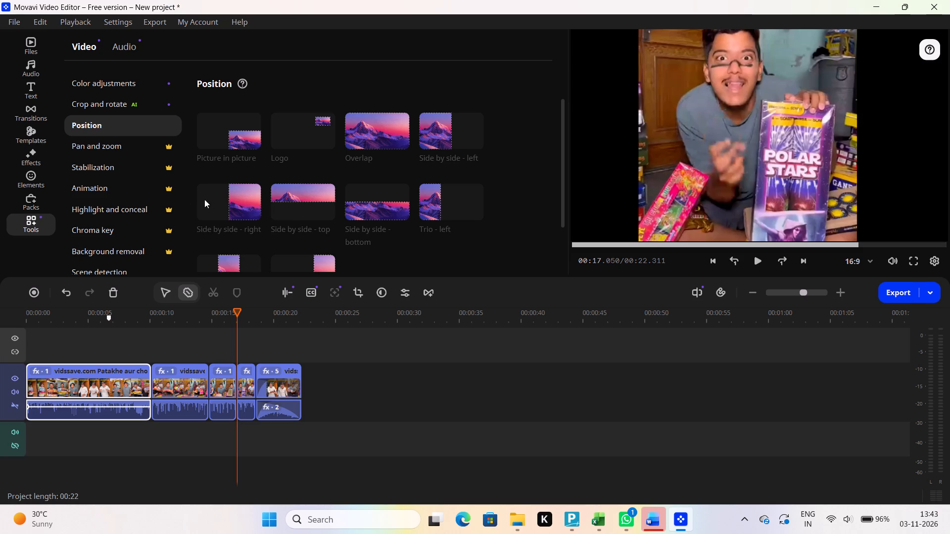
{"action": "left_click", "coordinate": [27, 157]}
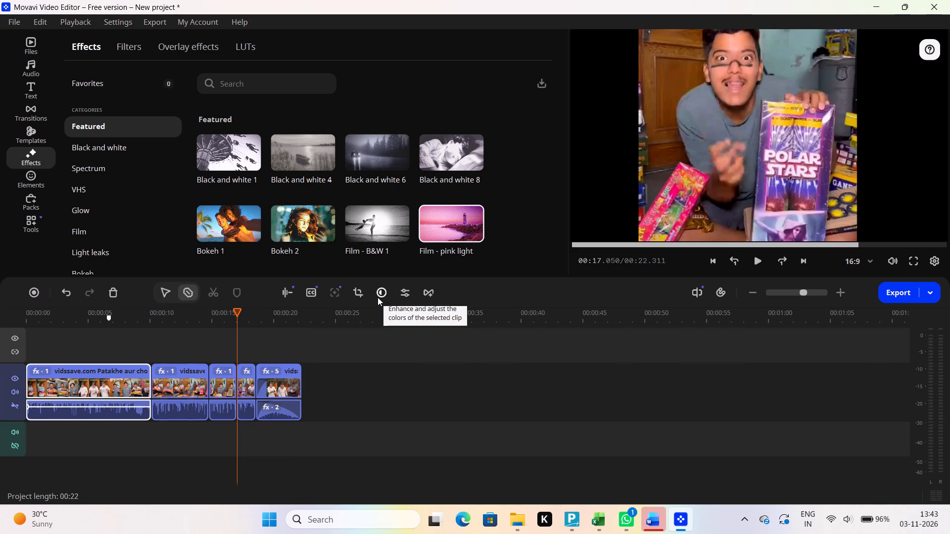
{"action": "left_click", "coordinate": [309, 294]}
{"action": "left_click", "coordinate": [449, 211]}
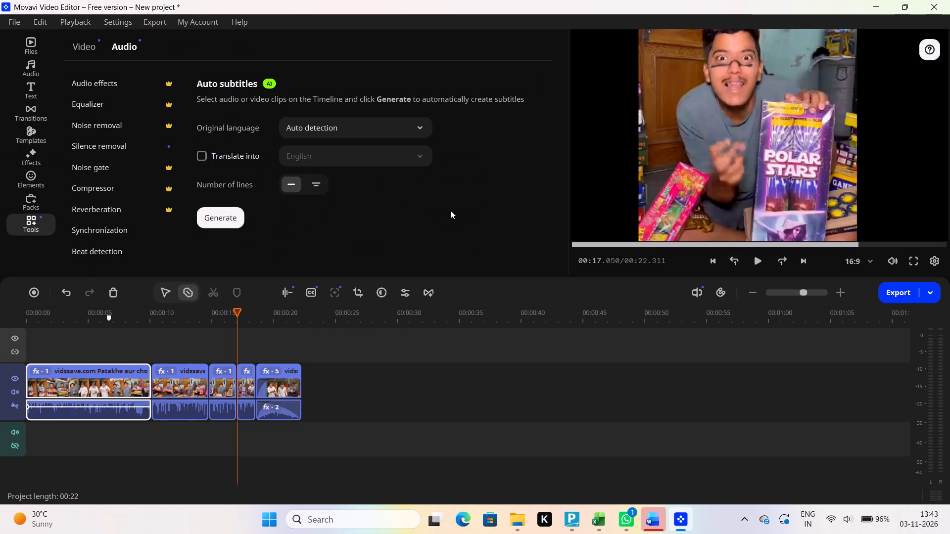
{"action": "left_click", "coordinate": [35, 53]}
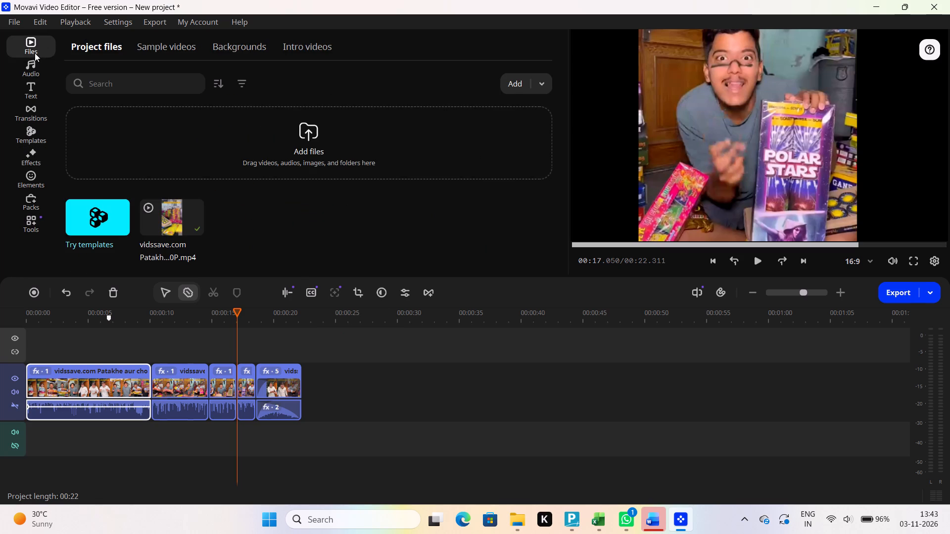
{"action": "left_click", "coordinate": [33, 66]}
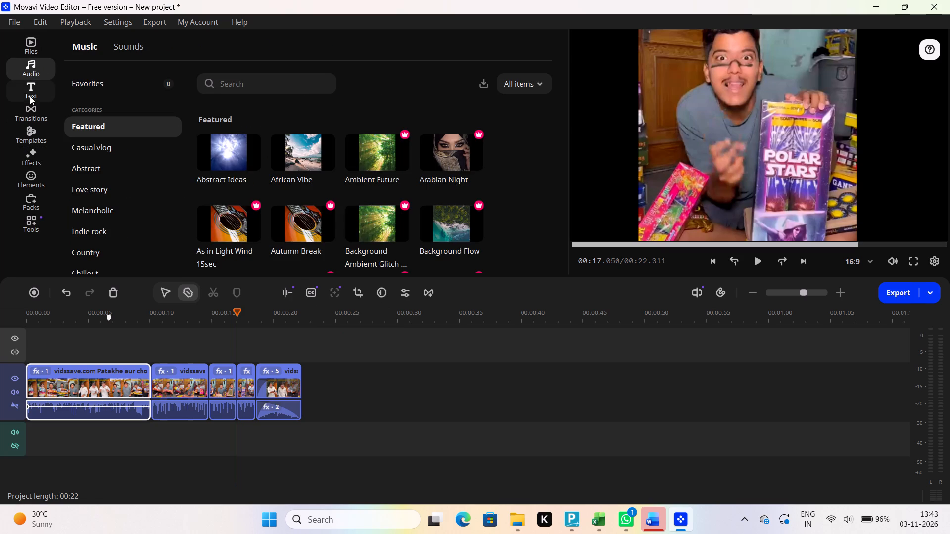
{"action": "left_click", "coordinate": [30, 95]}
Install the Blur in transition from the Abstract transitions.
{"action": "left_click", "coordinate": [34, 117]}
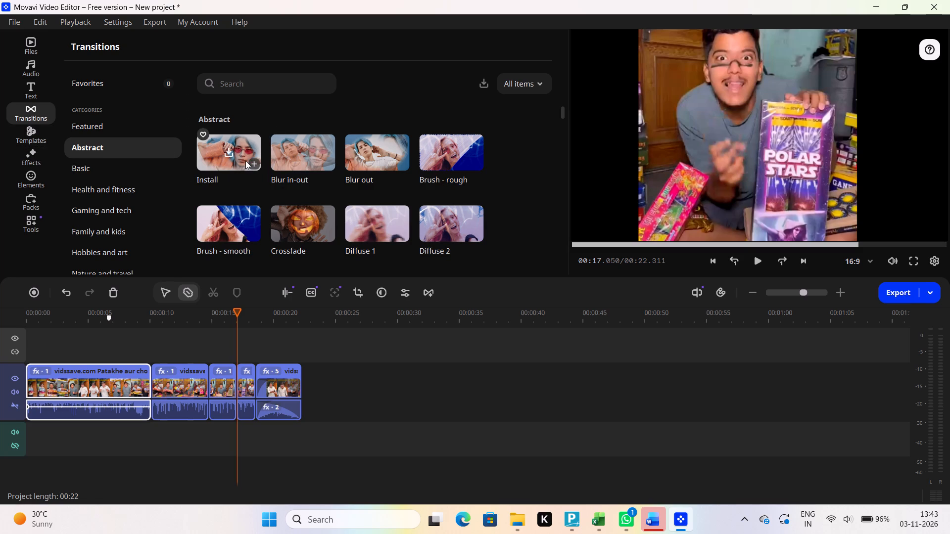
{"action": "left_click", "coordinate": [231, 156]}
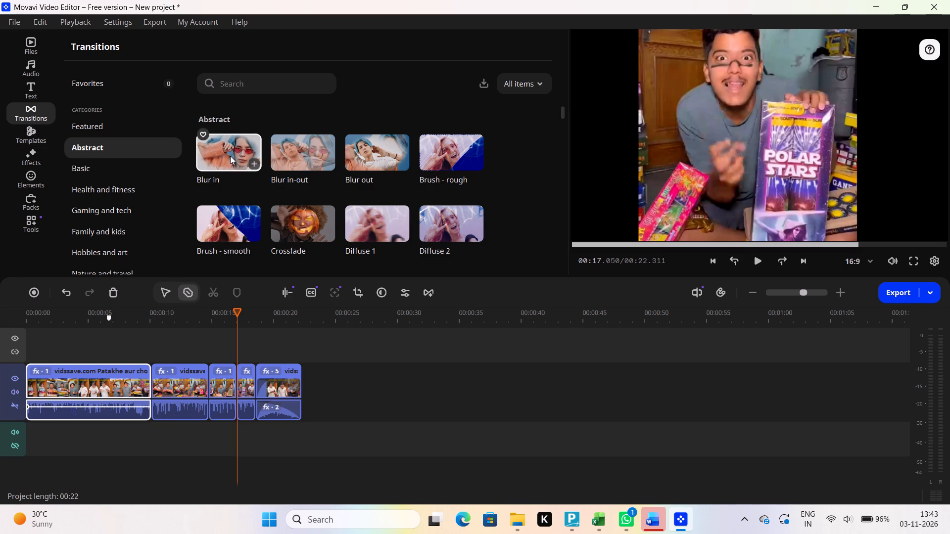
Split the first clip segment at about 7.5 s and again at about 9.5 s.
{"action": "left_click", "coordinate": [119, 389]}
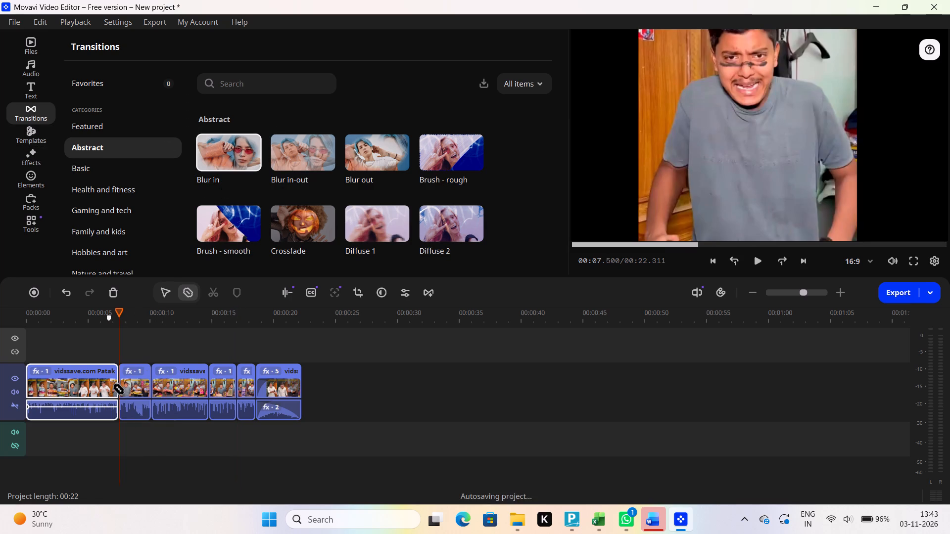
{"action": "double_click", "coordinate": [143, 387]}
Add the Blur in transition between the first and second clip segments.
{"action": "left_click", "coordinate": [222, 151]}
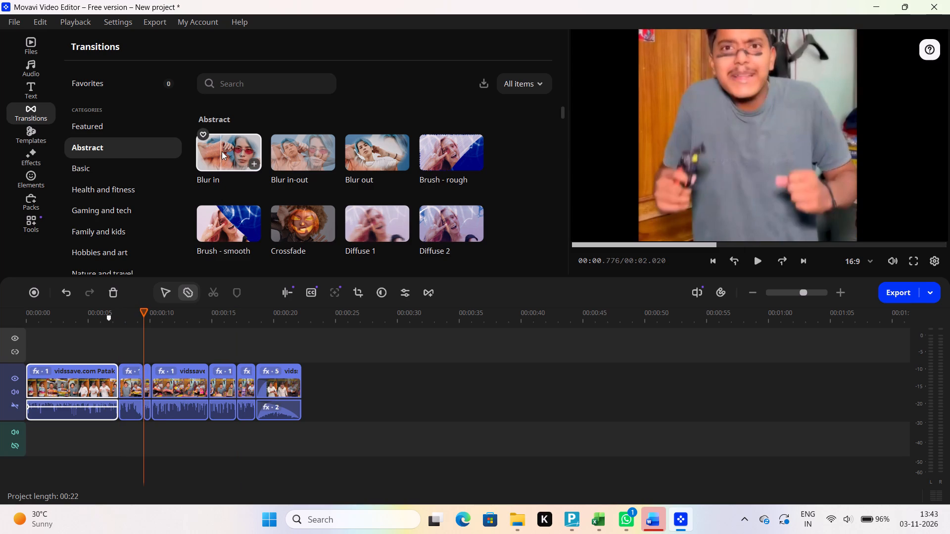
{"action": "left_click", "coordinate": [255, 161]}
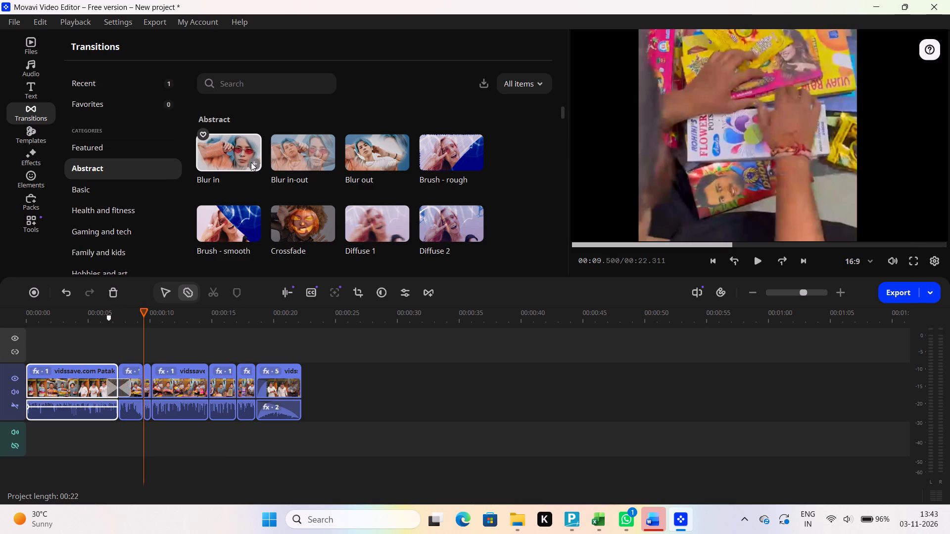
Split the first clip segment at about 5 s, 4.4 s and 0.6 s.
{"action": "left_click_drag", "start_coordinate": [119, 387], "coordinate": [138, 387]}
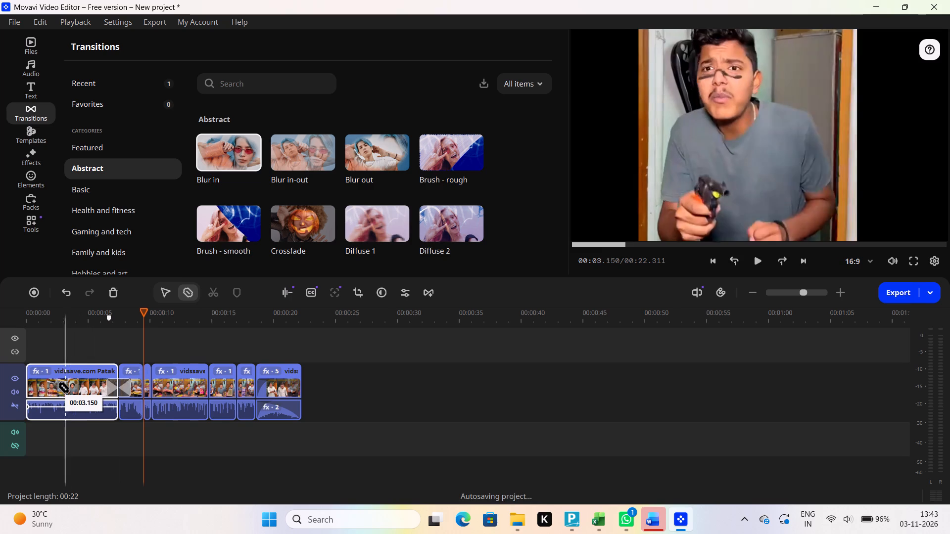
{"action": "left_click_drag", "start_coordinate": [124, 390], "coordinate": [88, 390]}
{"action": "left_click_drag", "start_coordinate": [86, 390], "coordinate": [80, 390]}
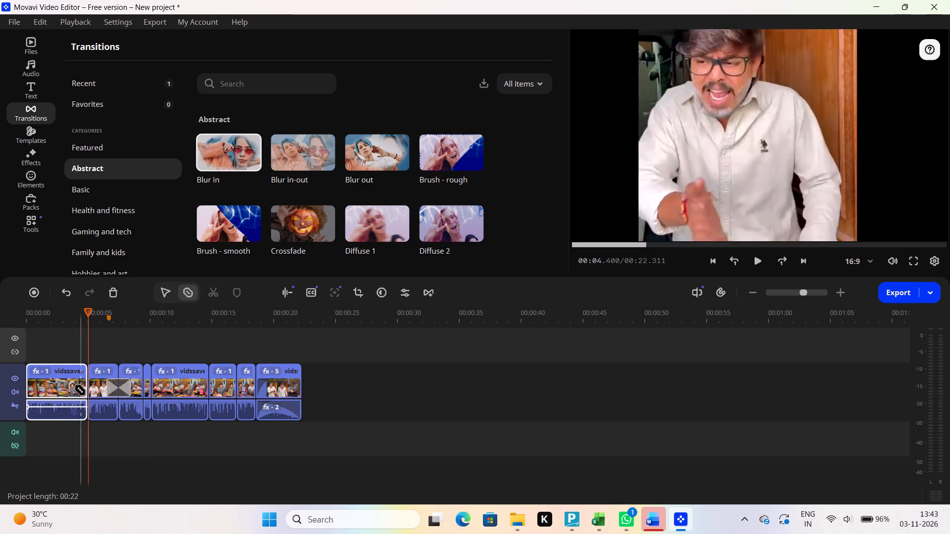
{"action": "left_click_drag", "start_coordinate": [120, 393], "coordinate": [103, 392]}
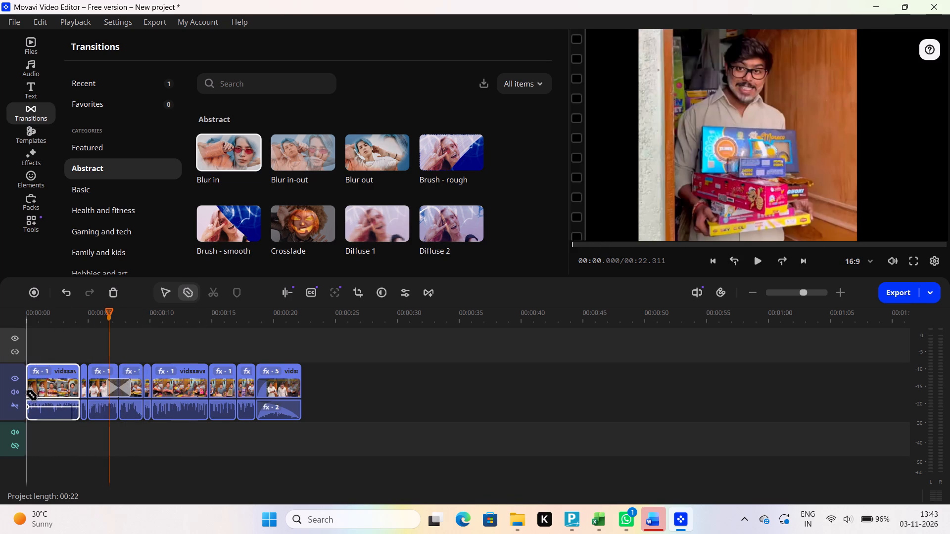
{"action": "left_click", "coordinate": [32, 395]}
{"action": "left_click", "coordinate": [34, 395]}
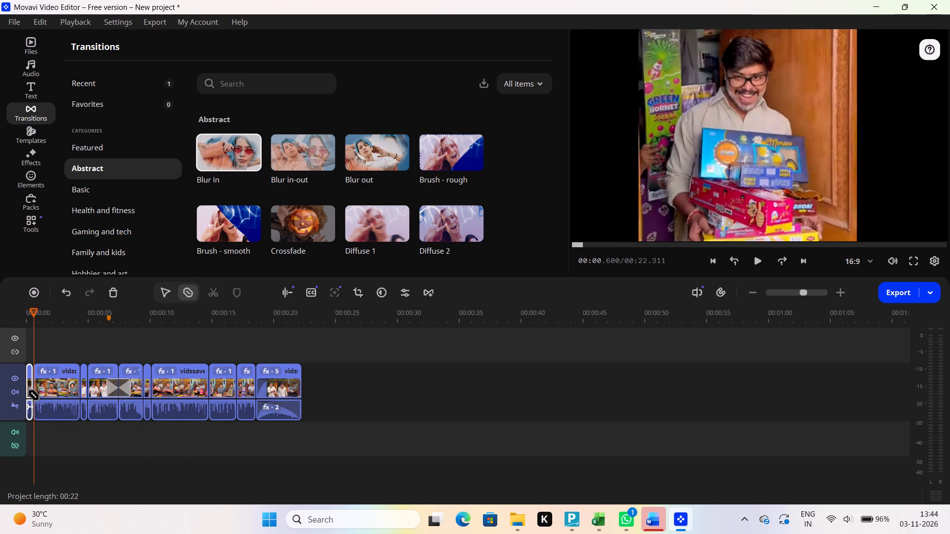
Add the Blur in transition between the first two clip segments, at about 0.6 s.
{"action": "left_click", "coordinate": [254, 162]}
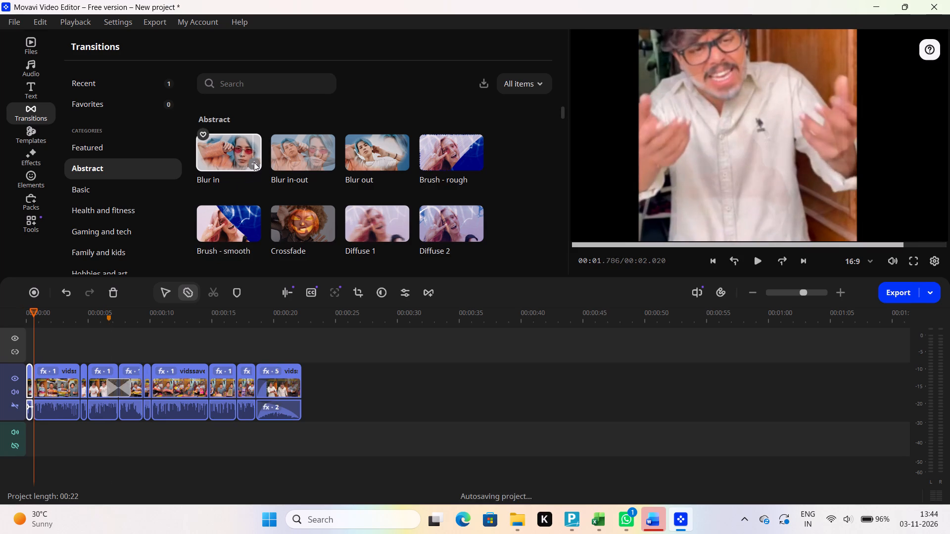
Play back the project to check the added transitions.
{"action": "left_click", "coordinate": [345, 378]}
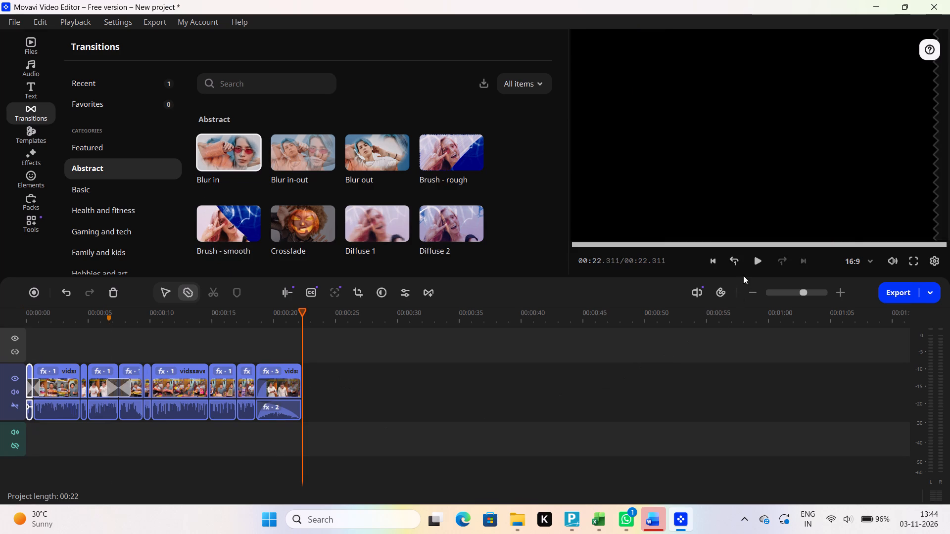
{"action": "left_click", "coordinate": [757, 258]}
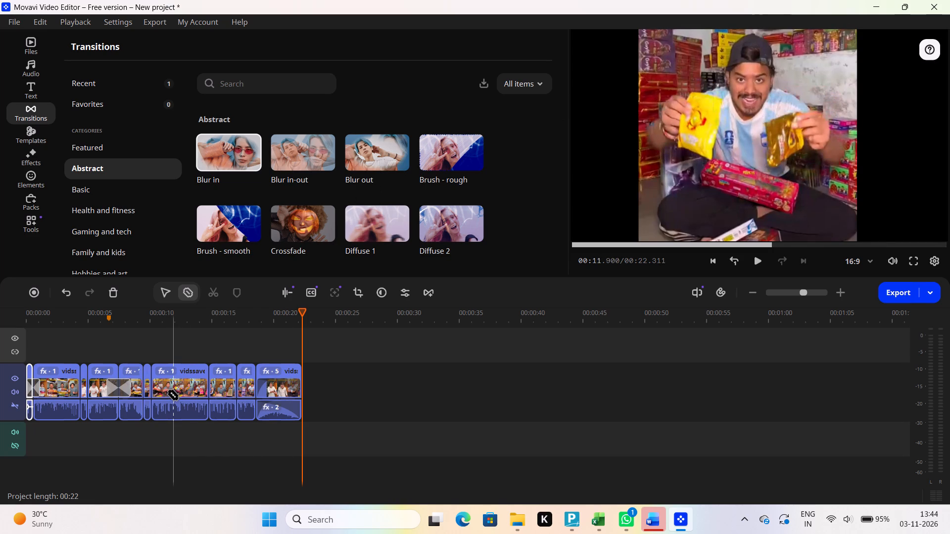
Split the clip segment that starts at about 10 s at 11.9 s and again at about 12.8 s.
{"action": "left_click", "coordinate": [173, 395]}
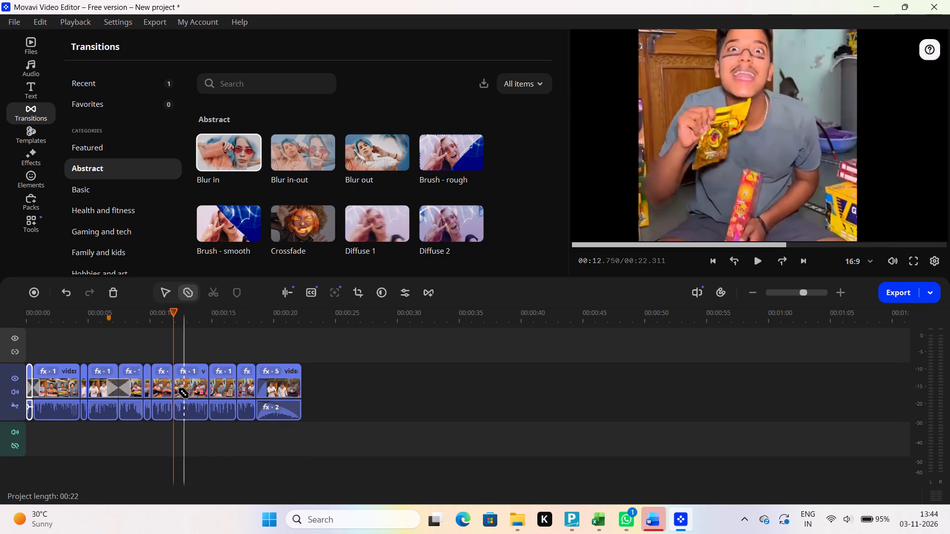
{"action": "left_click", "coordinate": [184, 393]}
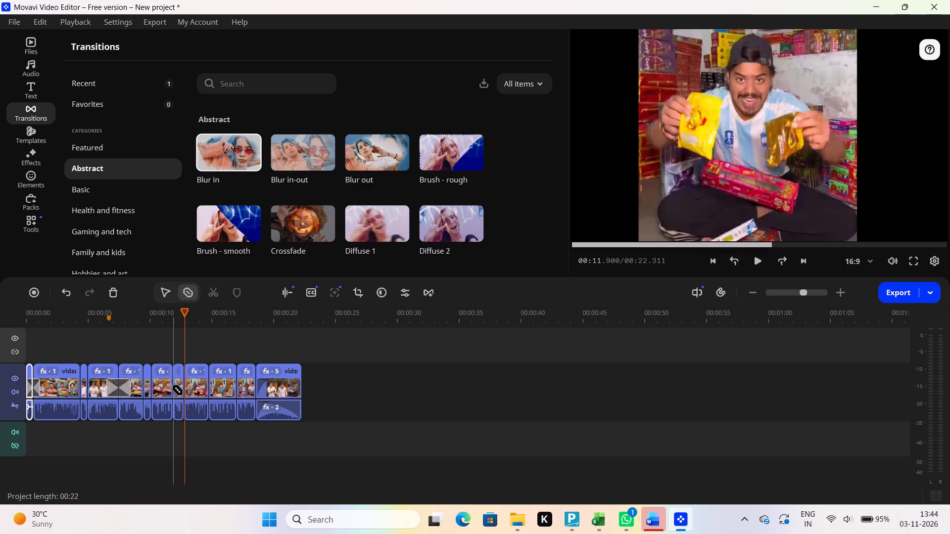
{"action": "left_click", "coordinate": [181, 389]}
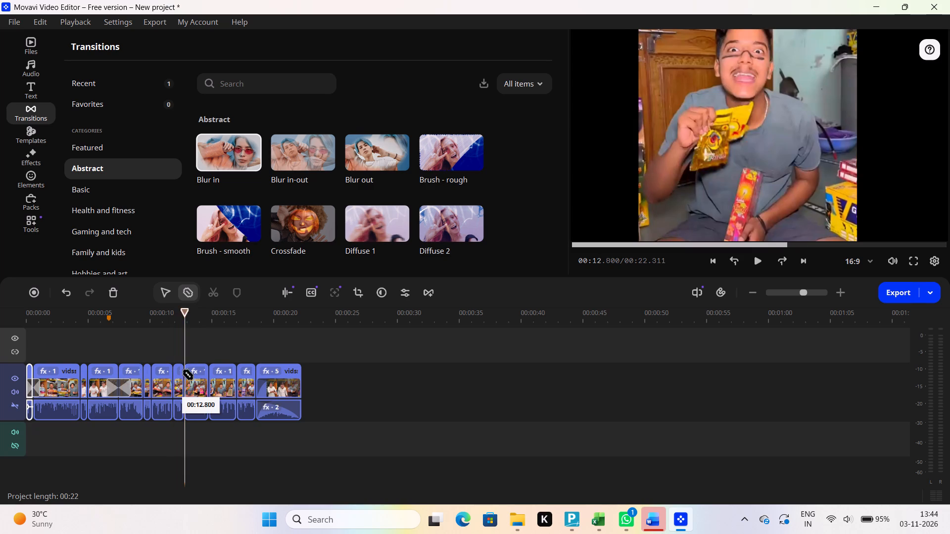
Apply the Blur in-out transition from the Abstract transitions to the selected opening segment.
{"action": "left_click", "coordinate": [324, 163]}
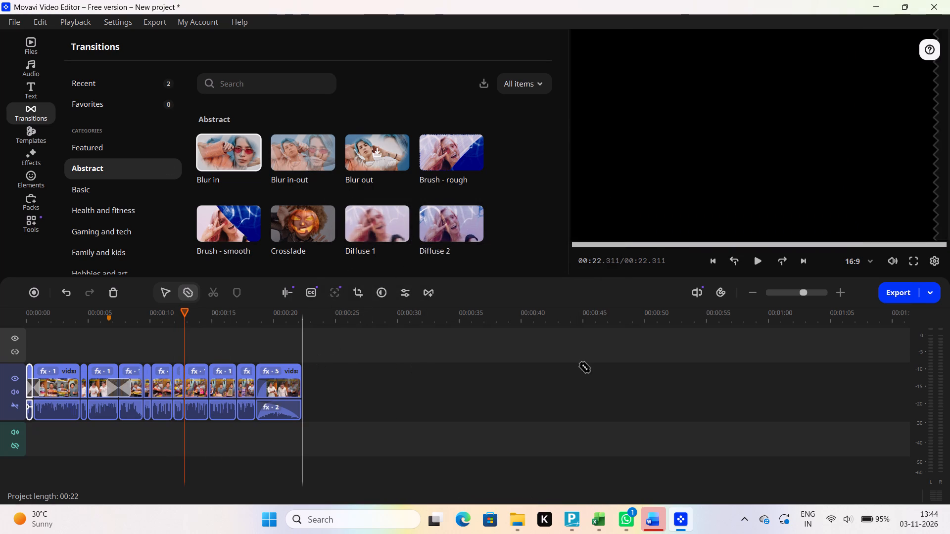
Play back the project again to review the splits and transitions.
{"action": "left_click", "coordinate": [756, 261]}
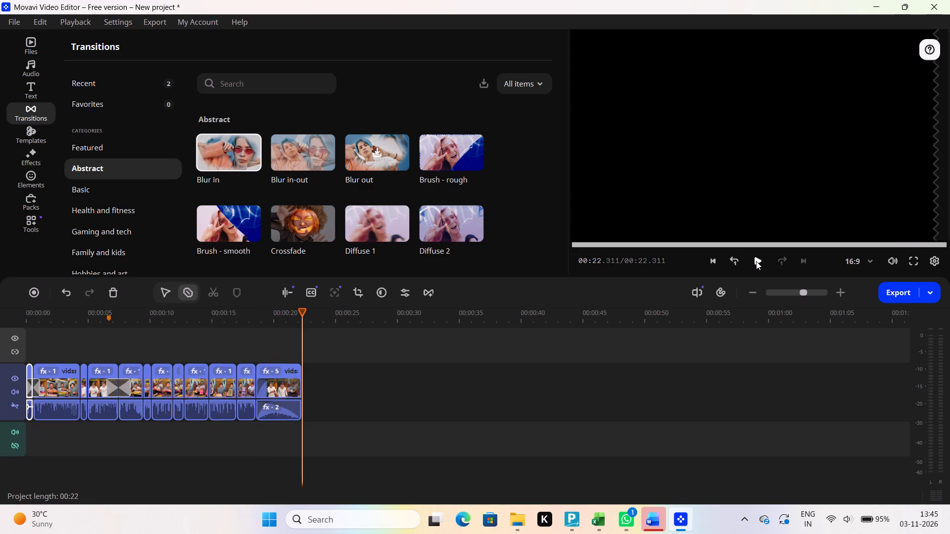
{"action": "left_click", "coordinate": [759, 255]}
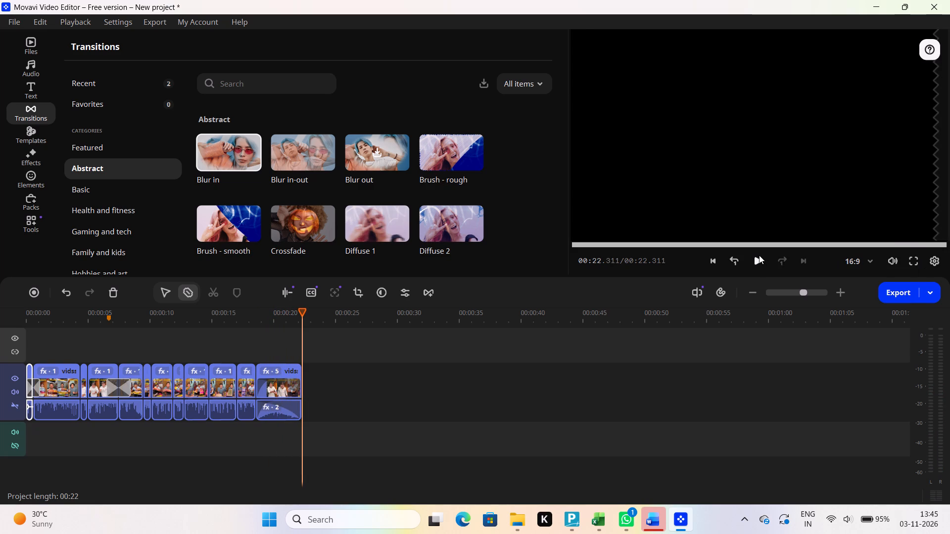